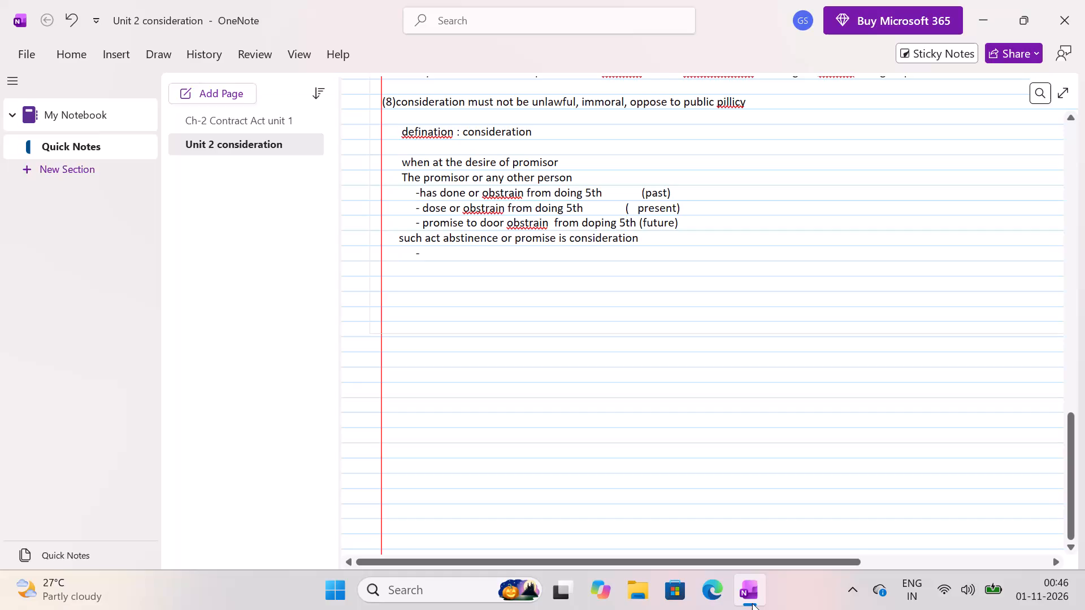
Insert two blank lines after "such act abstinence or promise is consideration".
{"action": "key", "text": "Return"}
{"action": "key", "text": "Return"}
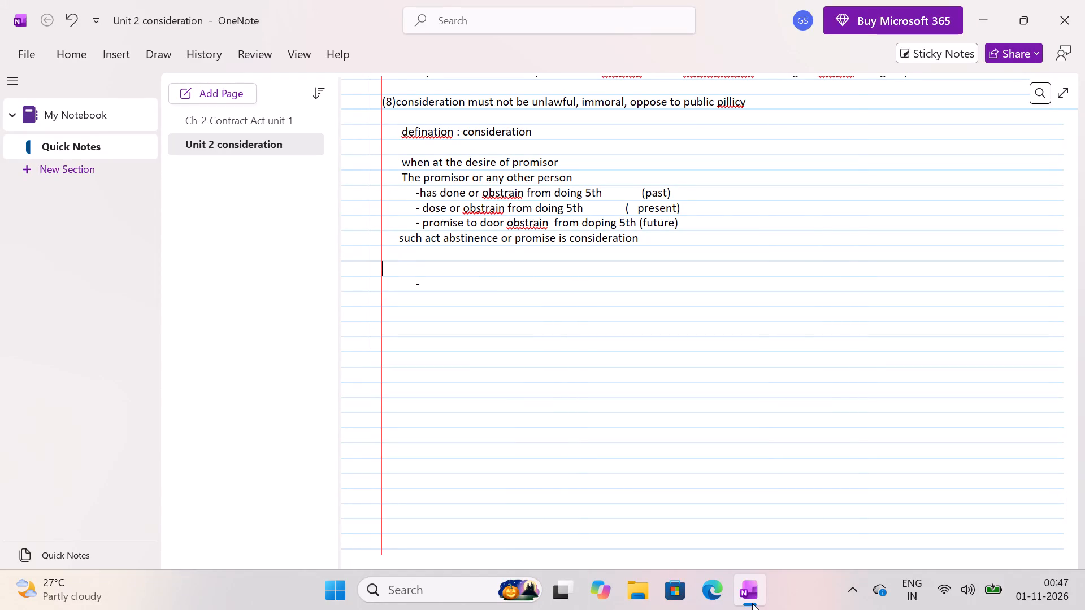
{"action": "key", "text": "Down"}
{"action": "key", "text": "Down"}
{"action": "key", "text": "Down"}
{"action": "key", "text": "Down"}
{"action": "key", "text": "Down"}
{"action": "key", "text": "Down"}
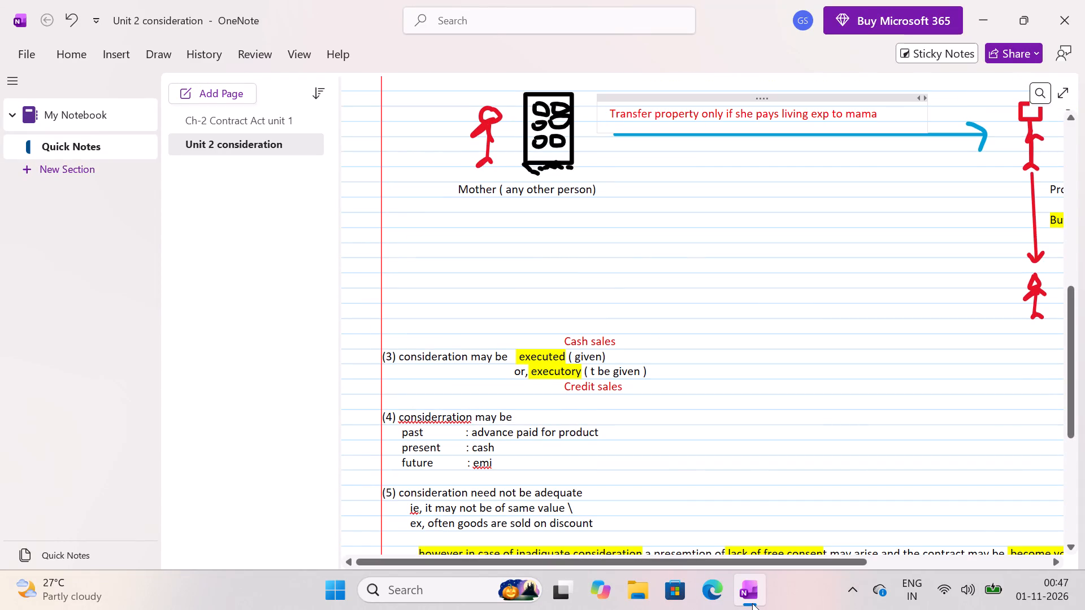
Delete the blank lines and part of the indent before the stray dash, joining it to the "such act abstinence or promise is consideration" line.
{"action": "scroll", "coordinate": [771, 541], "scroll_direction": "down", "scroll_amount": 6}
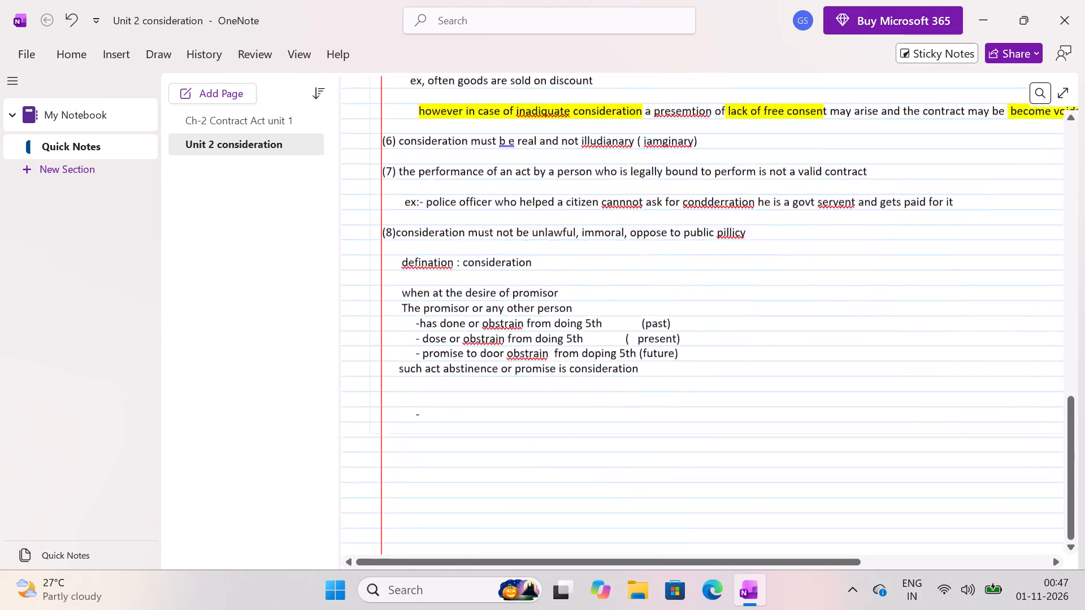
{"action": "left_click", "coordinate": [391, 317]}
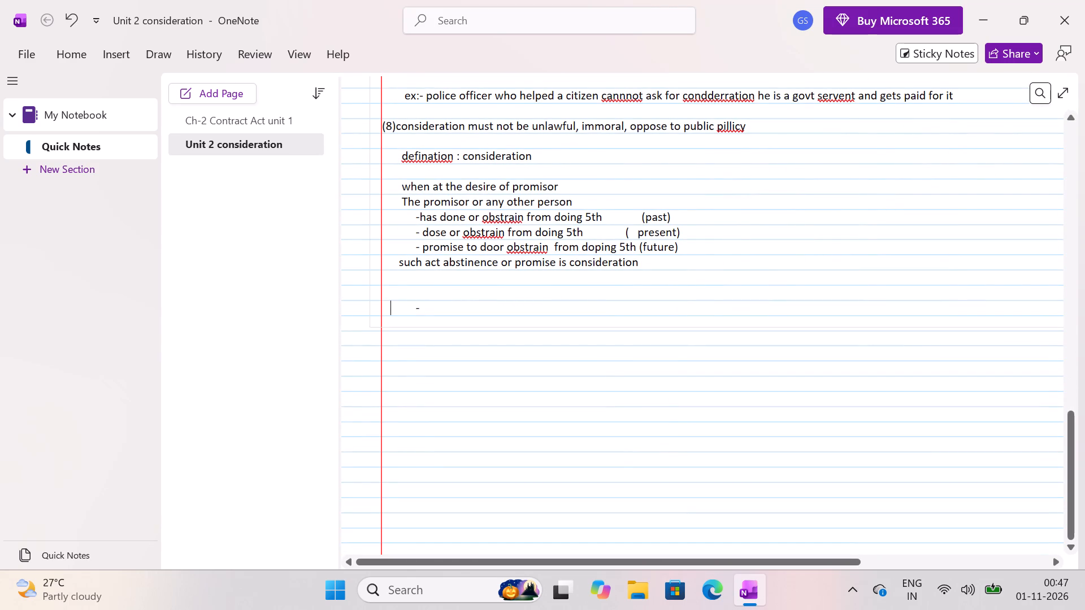
{"action": "key", "text": "BackSpace"}
{"action": "key", "text": "BackSpace"}
{"action": "key", "text": "BackSpace"}
{"action": "key", "text": "BackSpace"}
{"action": "key", "text": "BackSpace"}
{"action": "key", "text": "BackSpace"}
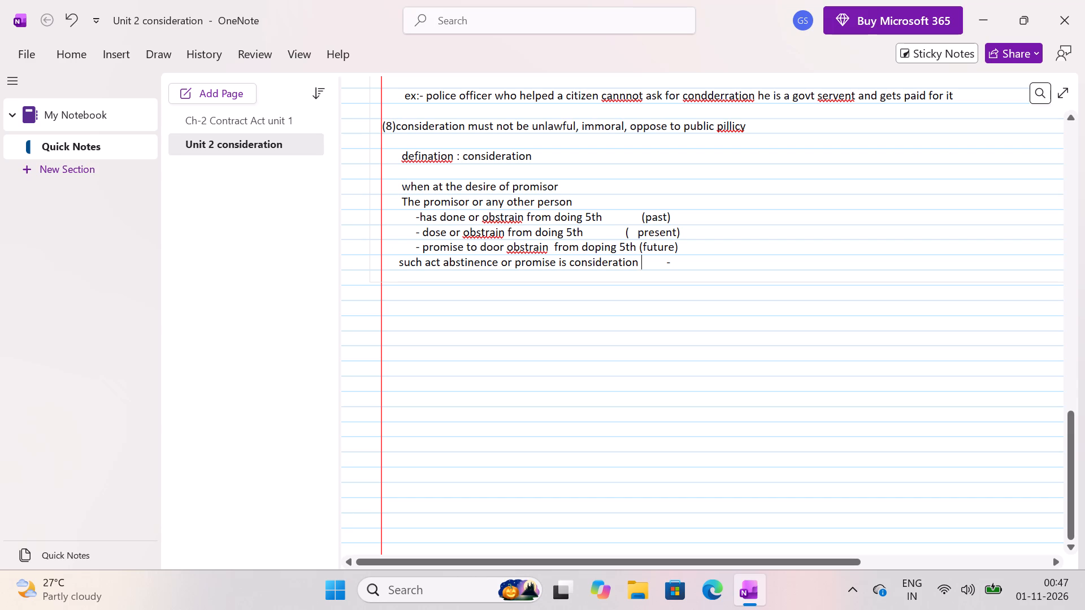
Add a separate "Privity of contract" heading in the blank area below the consideration definition.
{"action": "double_click", "coordinate": [568, 321]}
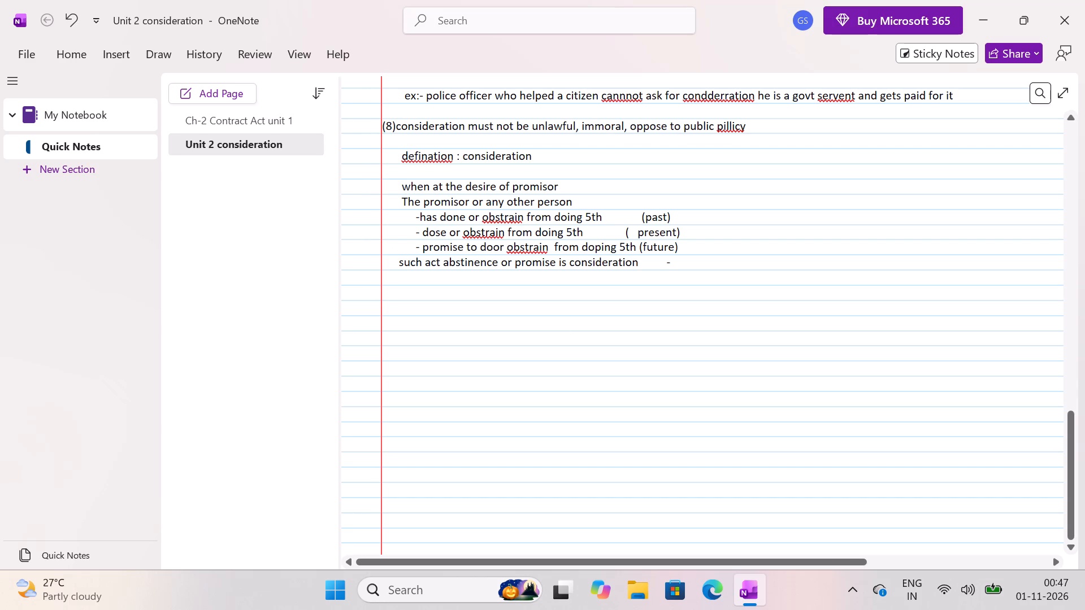
{"action": "type", "text": "privity"}
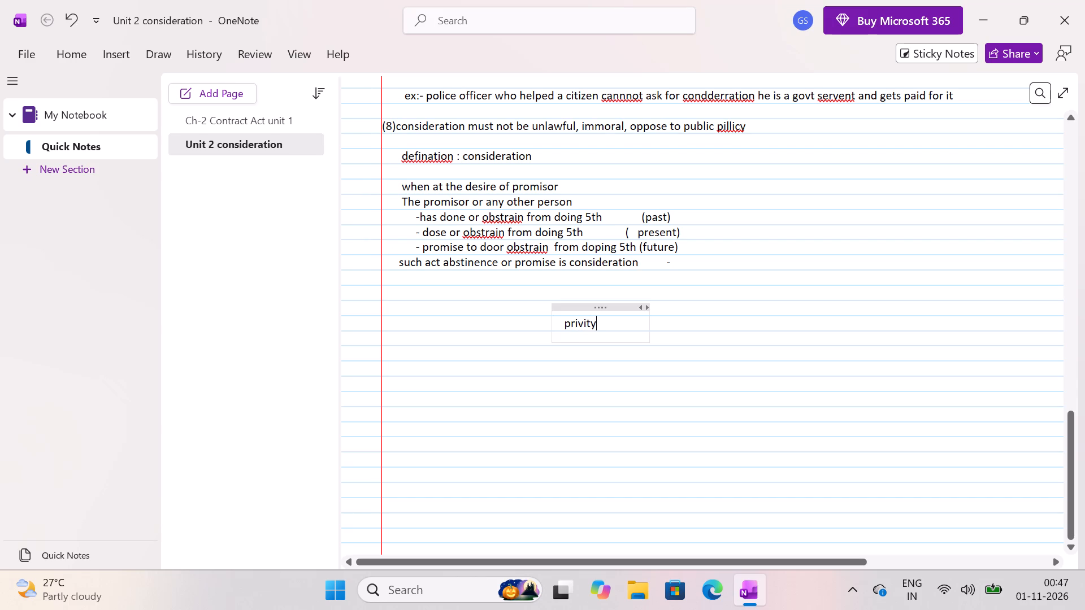
{"action": "key", "text": "space"}
{"action": "type", "text": "of contract"}
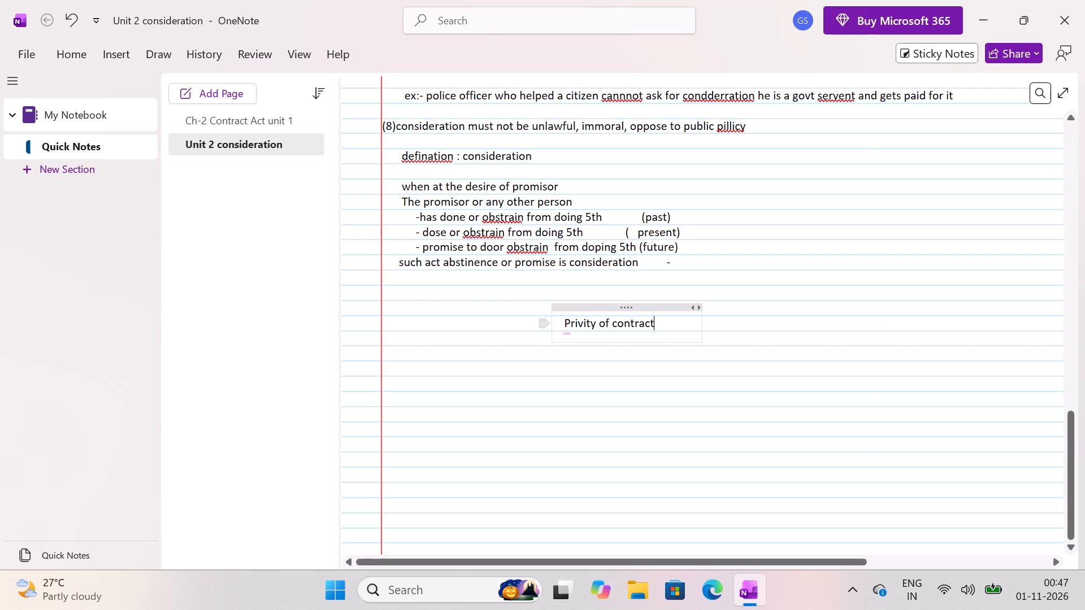
Switch the note to full page view.
{"action": "left_click", "coordinate": [1067, 96]}
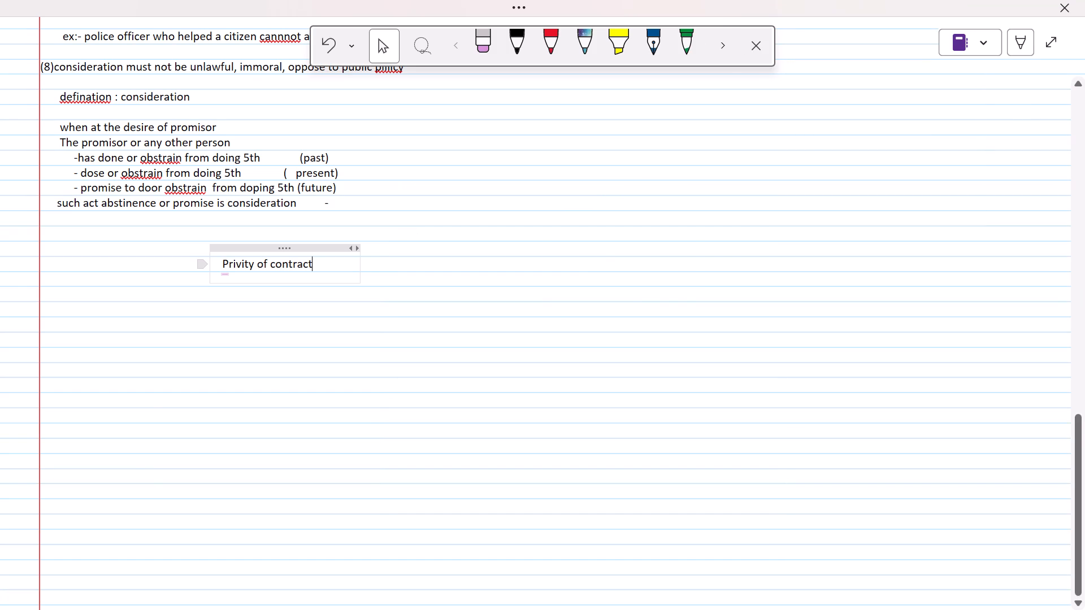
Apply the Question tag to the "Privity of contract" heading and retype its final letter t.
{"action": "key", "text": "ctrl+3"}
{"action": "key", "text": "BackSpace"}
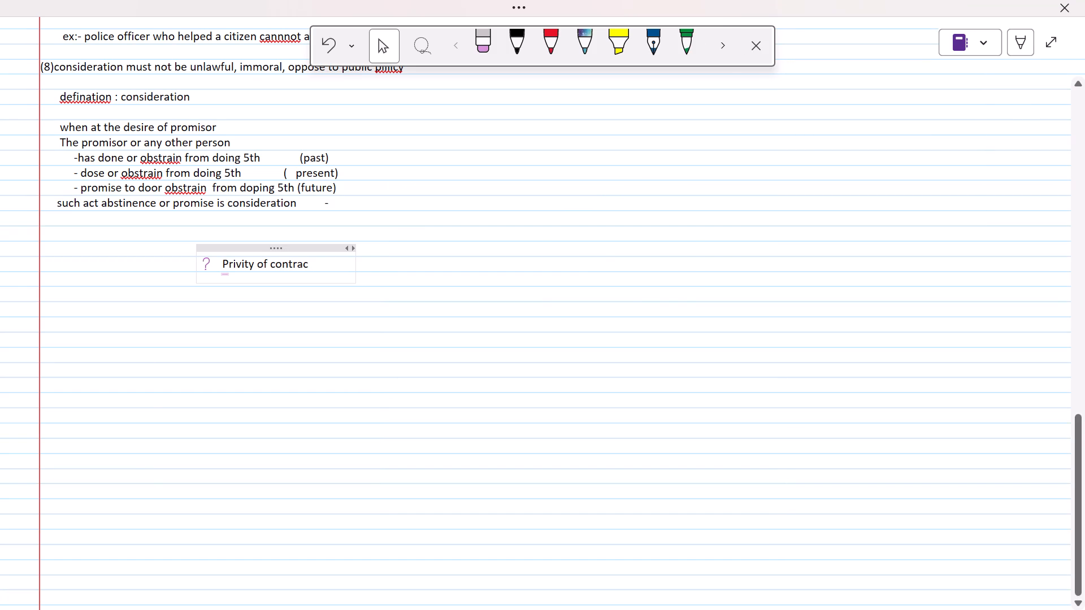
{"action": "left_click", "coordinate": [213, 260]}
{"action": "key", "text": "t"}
Highlight the whole "Privity of contract" heading in yellow.
{"action": "left_click_drag", "start_coordinate": [313, 258], "coordinate": [232, 271]}
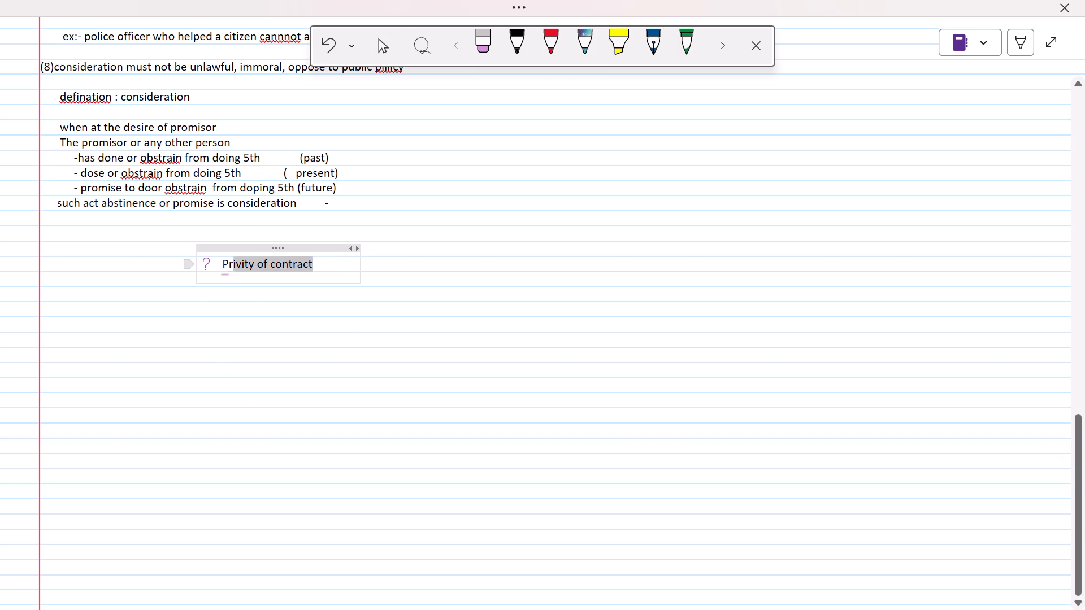
{"action": "left_click_drag", "start_coordinate": [232, 271], "coordinate": [219, 271]}
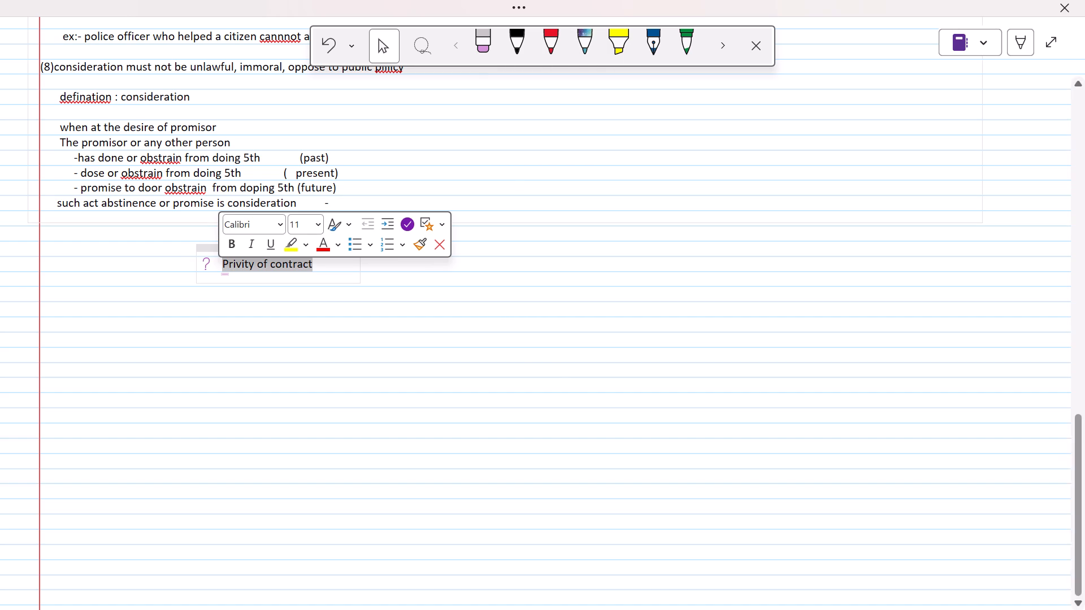
{"action": "left_click", "coordinate": [289, 237]}
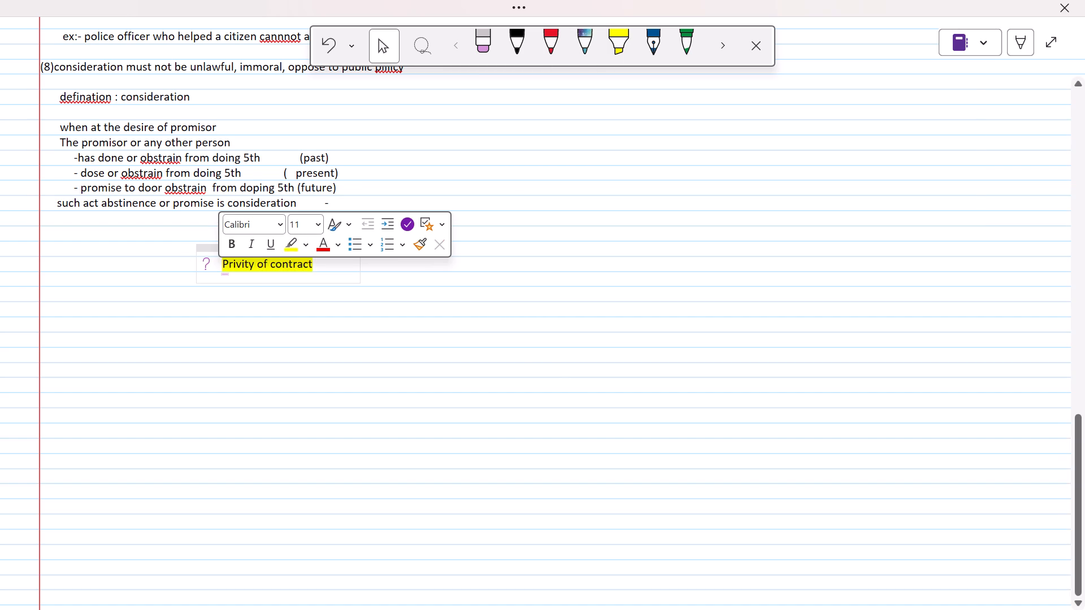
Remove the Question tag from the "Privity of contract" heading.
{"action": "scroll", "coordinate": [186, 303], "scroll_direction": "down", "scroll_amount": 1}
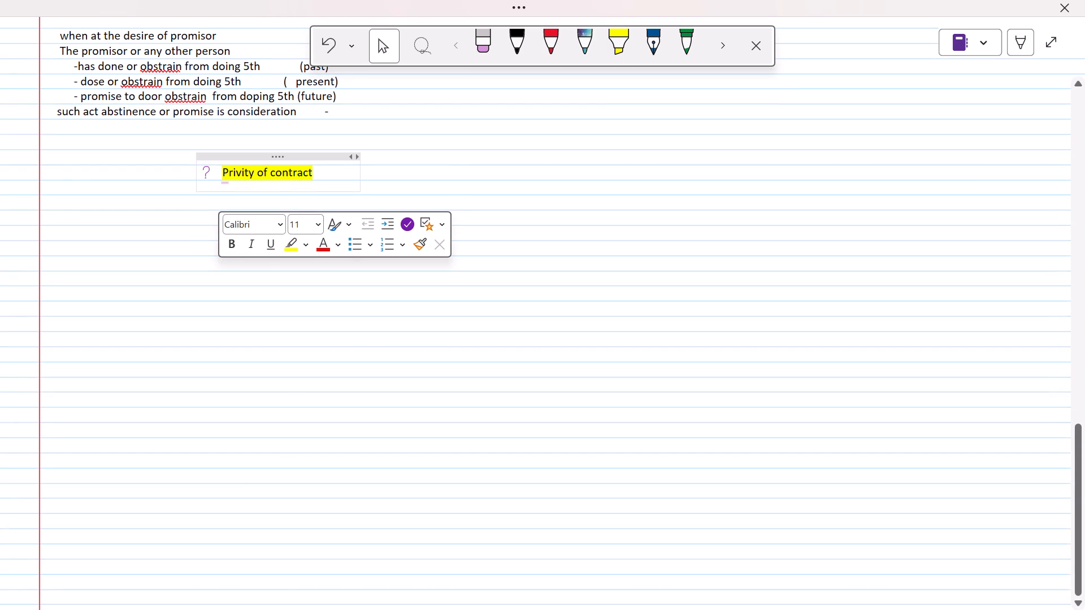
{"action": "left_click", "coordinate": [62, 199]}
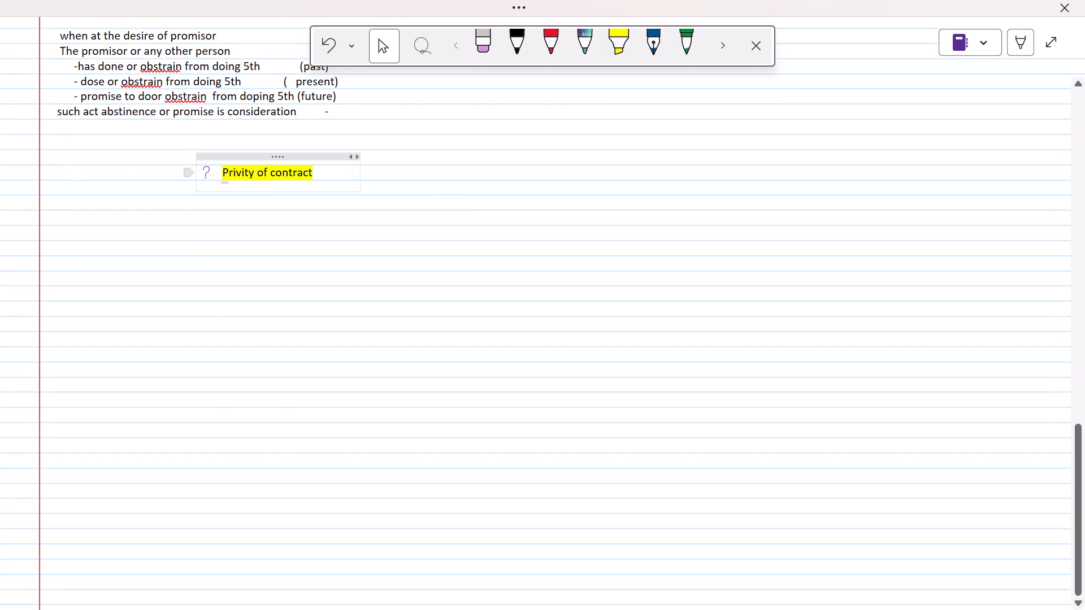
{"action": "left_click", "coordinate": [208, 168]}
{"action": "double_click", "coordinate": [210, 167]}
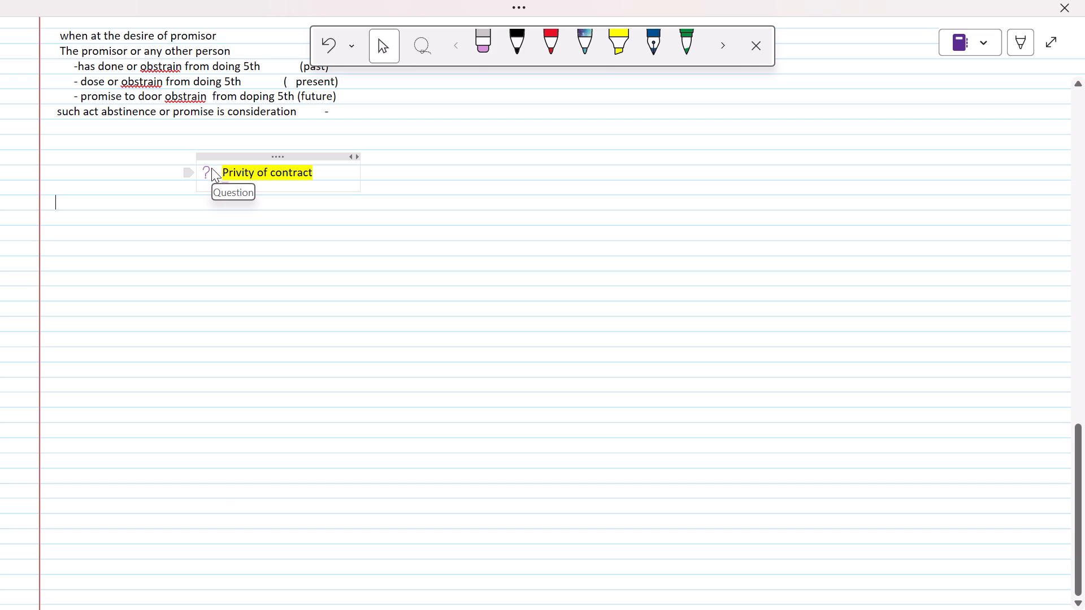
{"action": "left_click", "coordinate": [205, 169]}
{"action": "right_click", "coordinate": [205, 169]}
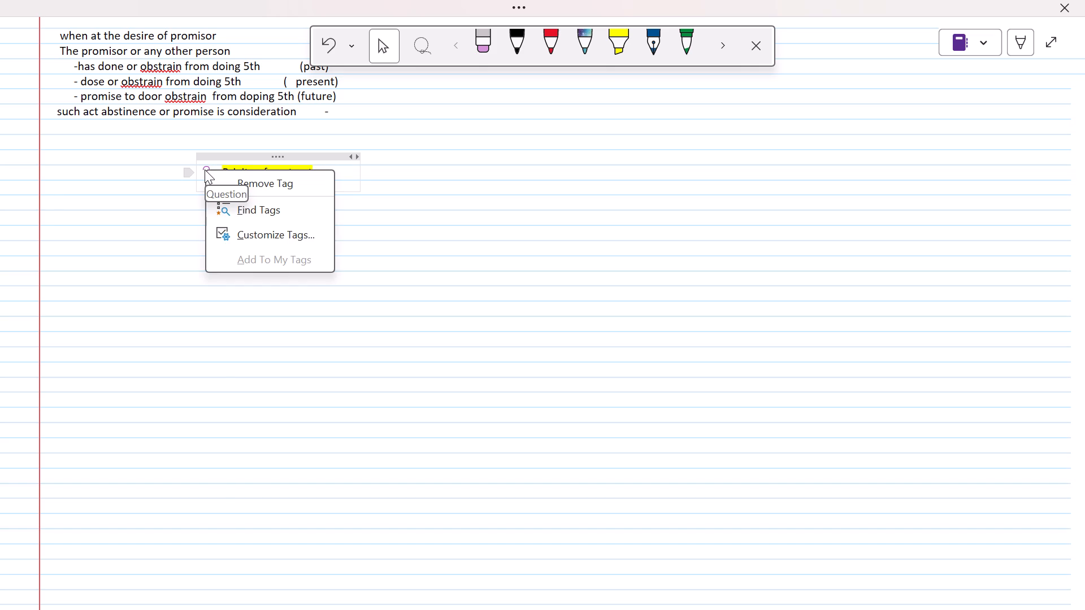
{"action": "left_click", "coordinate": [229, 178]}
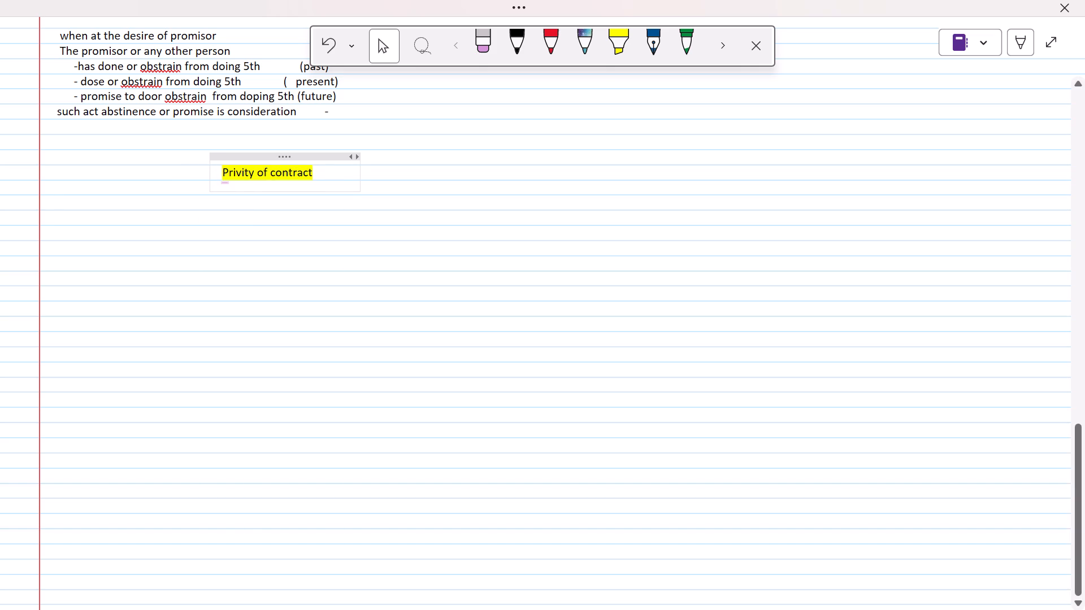
Write "Only a person who is a party to contract can sue" as a new note below the Privity of contract heading.
{"action": "left_click", "coordinate": [60, 203]}
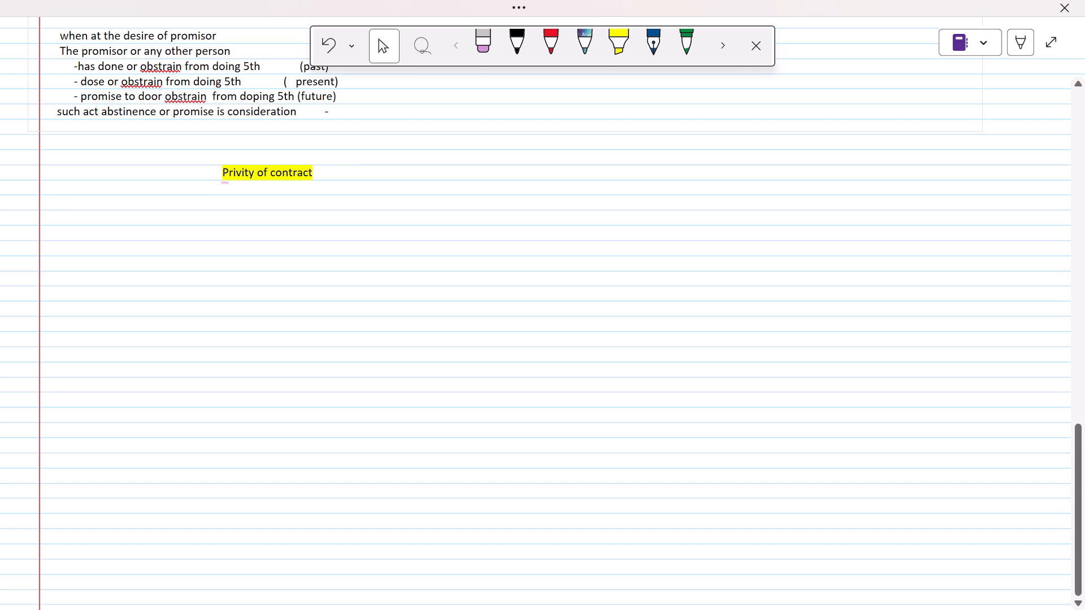
{"action": "type", "text": "only a a"}
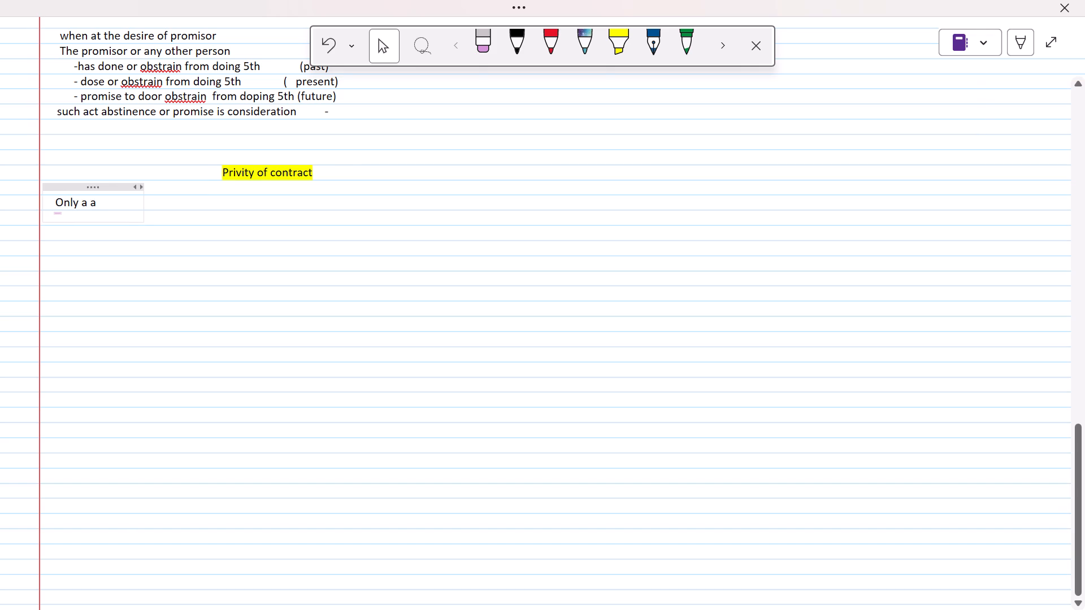
{"action": "key", "text": "BackSpace"}
{"action": "key", "text": "BackSpace"}
{"action": "key", "text": "space"}
{"action": "type", "text": "pr"}
{"action": "key", "text": "Insert"}
{"action": "key", "text": "BackSpace"}
{"action": "key", "text": "BackSpace"}
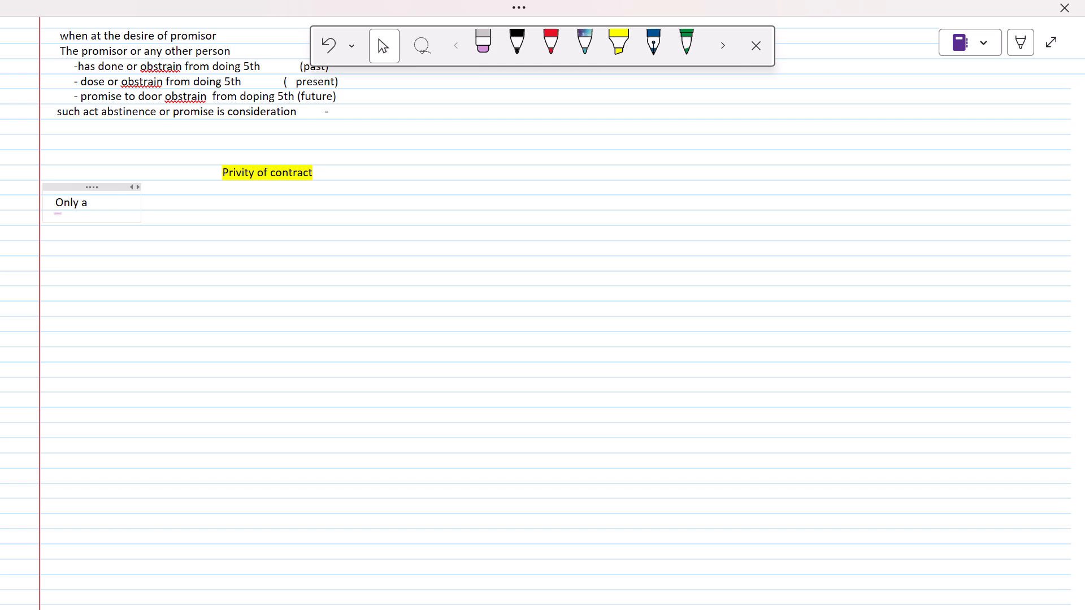
{"action": "type", "text": "person who"}
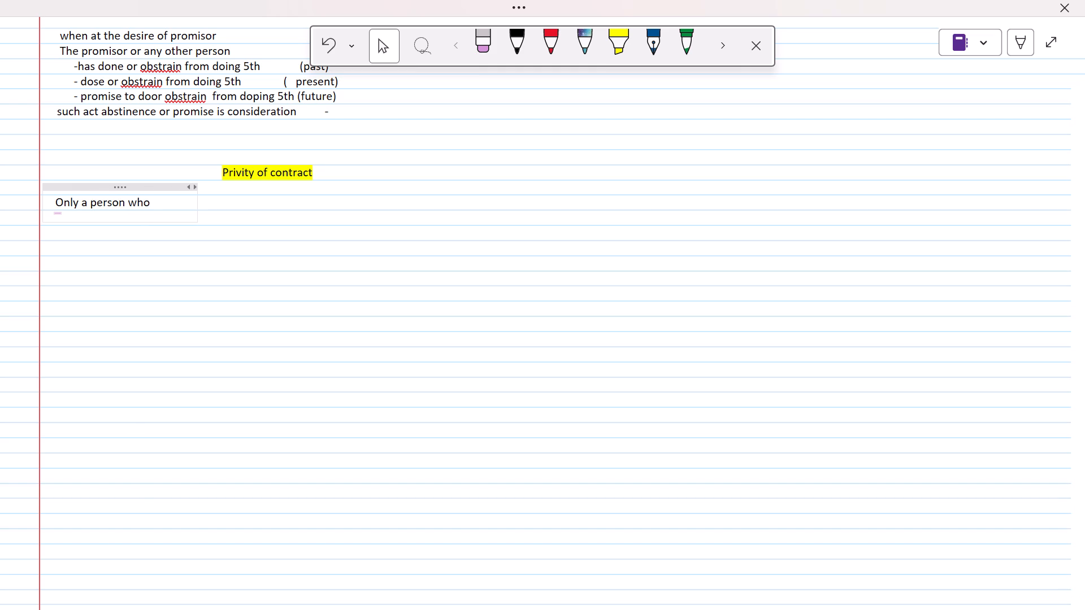
{"action": "key", "text": "space"}
{"action": "type", "text": "is a"}
{"action": "key", "text": "space"}
{"action": "type", "text": "party to contract"}
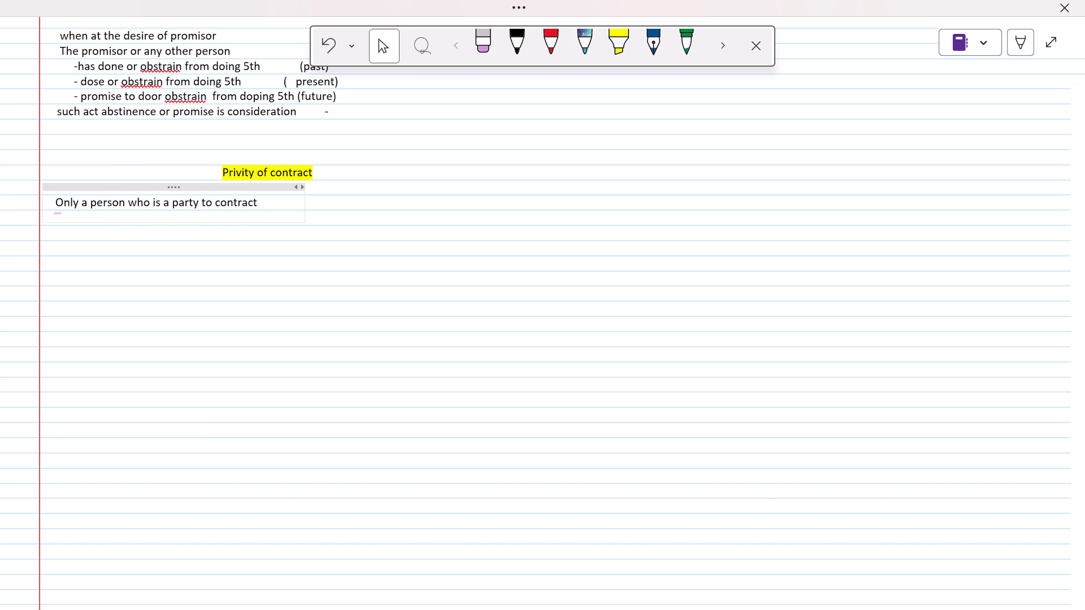
{"action": "key", "text": "space"}
{"action": "type", "text": "can"}
{"action": "key", "text": "space"}
{"action": "type", "text": "s"}
{"action": "type", "text": "ue"}
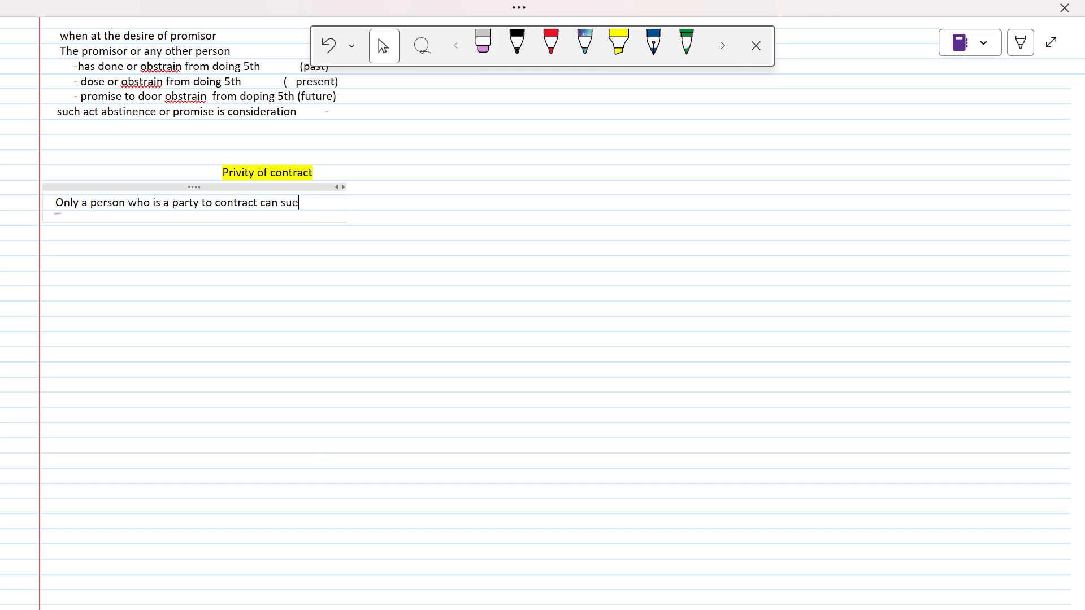
Enclose the words "party to contract" in double quotation marks within the new sentence.
{"action": "key", "text": "Left"}
{"action": "key", "text": "Left"}
{"action": "key", "text": "Left"}
{"action": "key", "text": "Left"}
{"action": "key", "text": "Left"}
{"action": "key", "text": "Left"}
{"action": "key", "text": "Left"}
{"action": "key", "text": "Left"}
{"action": "key", "text": "shift+quotedbl"}
{"action": "key", "text": "Left"}
{"action": "key", "text": "Left"}
{"action": "key", "text": "Left"}
{"action": "key", "text": "Left"}
{"action": "key", "text": "Left"}
{"action": "key", "text": "Left"}
{"action": "key", "text": "Left"}
{"action": "key", "text": "Left"}
{"action": "key", "text": "Left"}
{"action": "key", "text": "Left"}
{"action": "key", "text": "Left"}
{"action": "key", "text": "Left"}
{"action": "key", "text": "Left"}
{"action": "key", "text": "Left"}
{"action": "key", "text": "Left"}
{"action": "key", "text": "Left"}
{"action": "key", "text": "Left"}
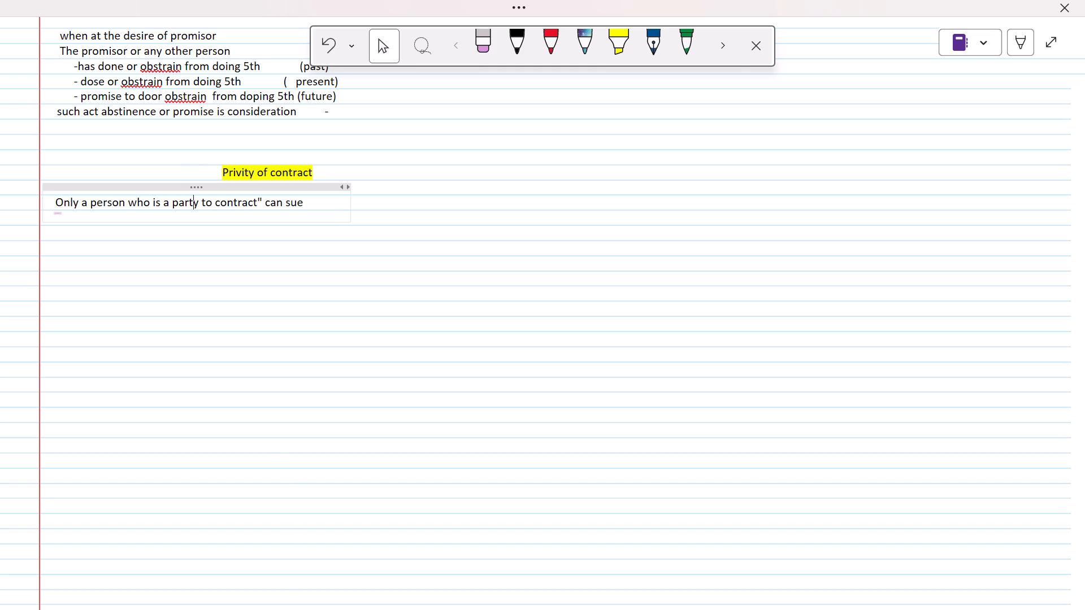
{"action": "key", "text": "Left"}
{"action": "key", "text": "shift+quotedbl"}
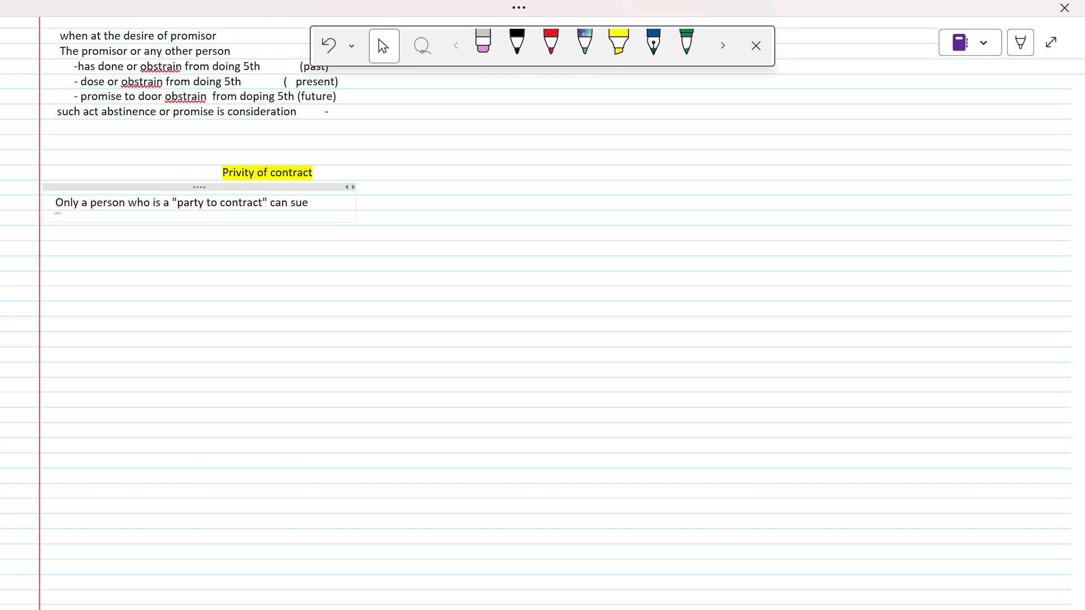
Leave one blank line below the first sentence and write "A third party ( stranger to contact ) cannot sue on the contract".
{"action": "key", "text": "Down"}
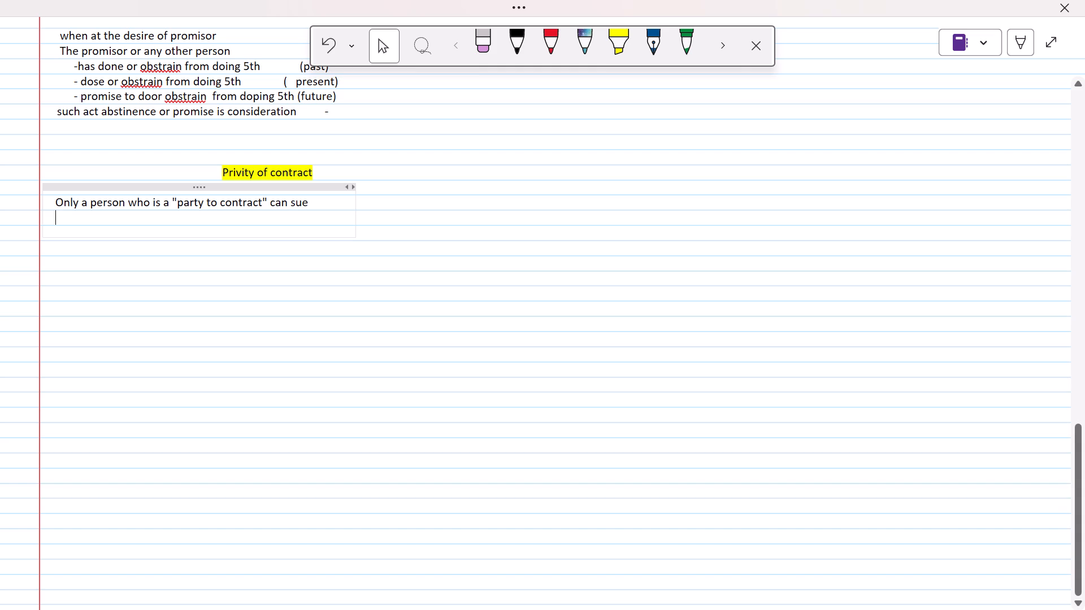
{"action": "key", "text": "Return"}
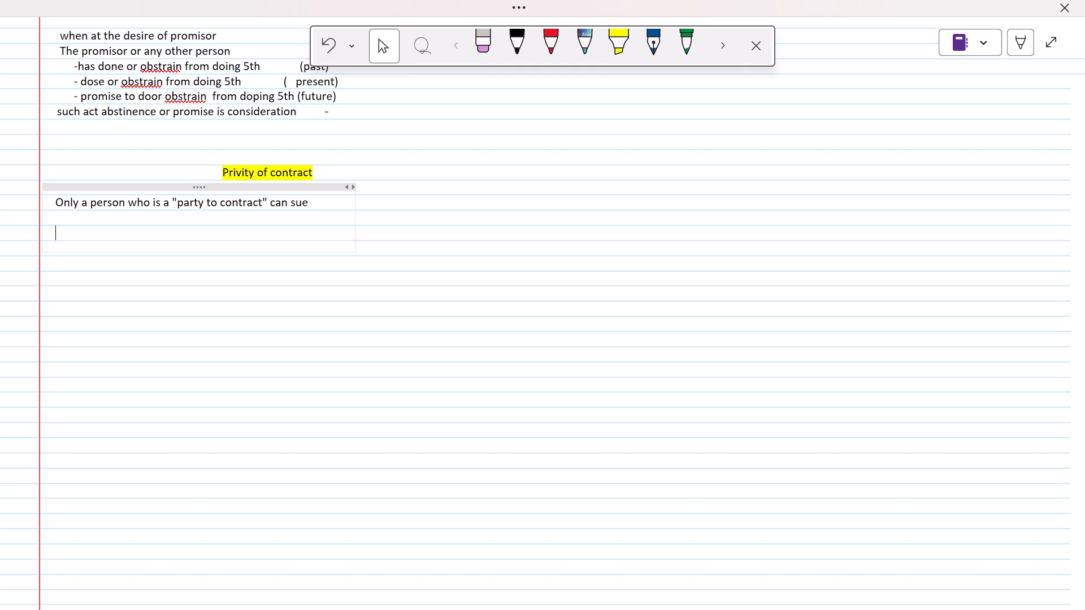
{"action": "type", "text": "a third party"}
{"action": "key", "text": "space"}
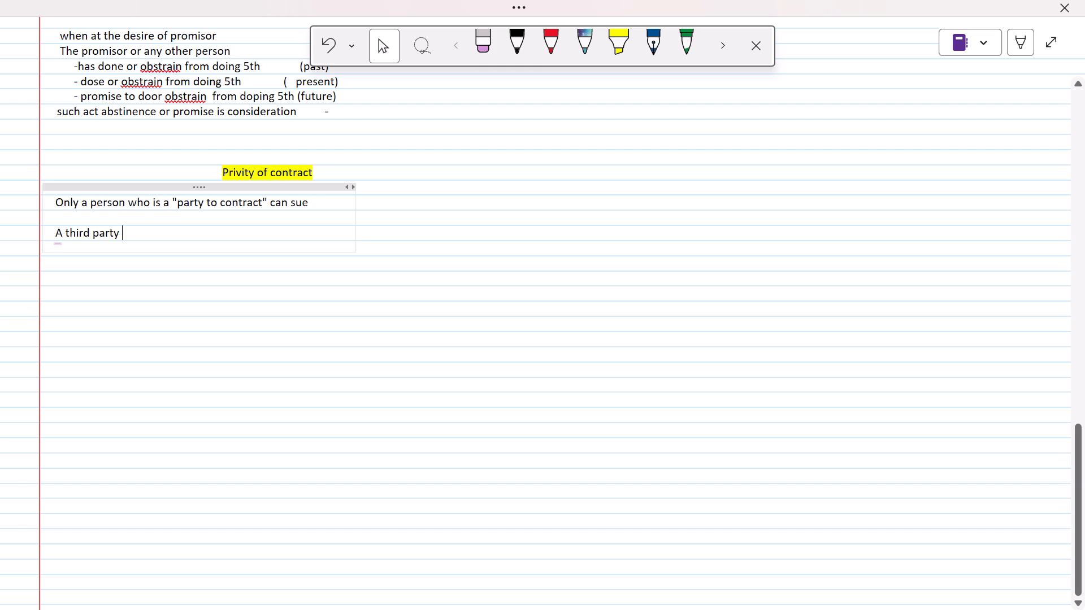
{"action": "type", "text": "( stranger to contact"}
{"action": "key", "text": "space"}
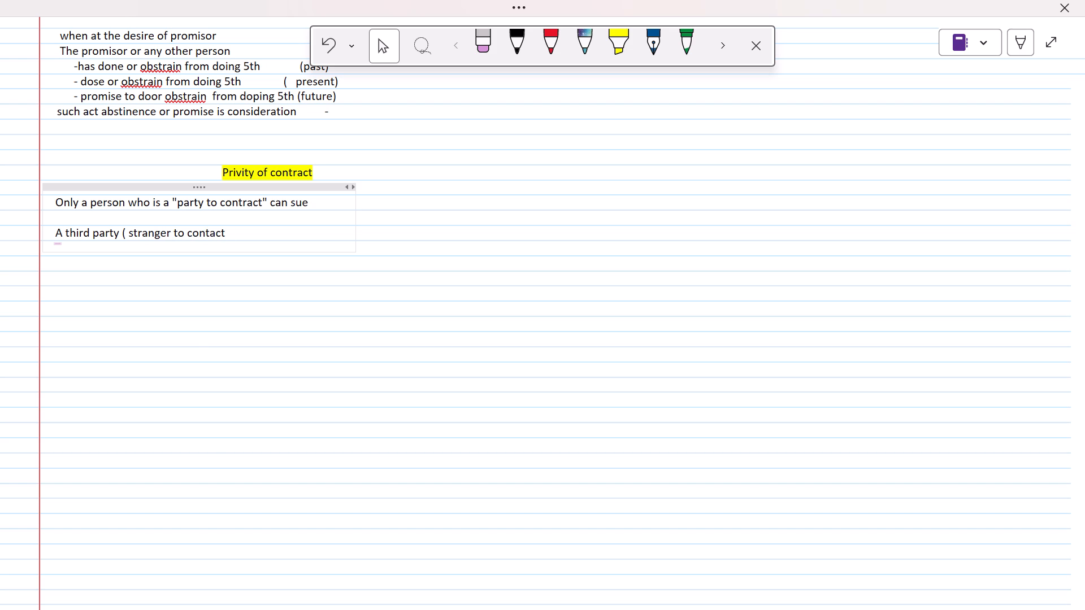
{"action": "type", "text": ")"}
{"action": "key", "text": "space"}
{"action": "type", "text": "cannot sue on the"}
{"action": "key", "text": "space"}
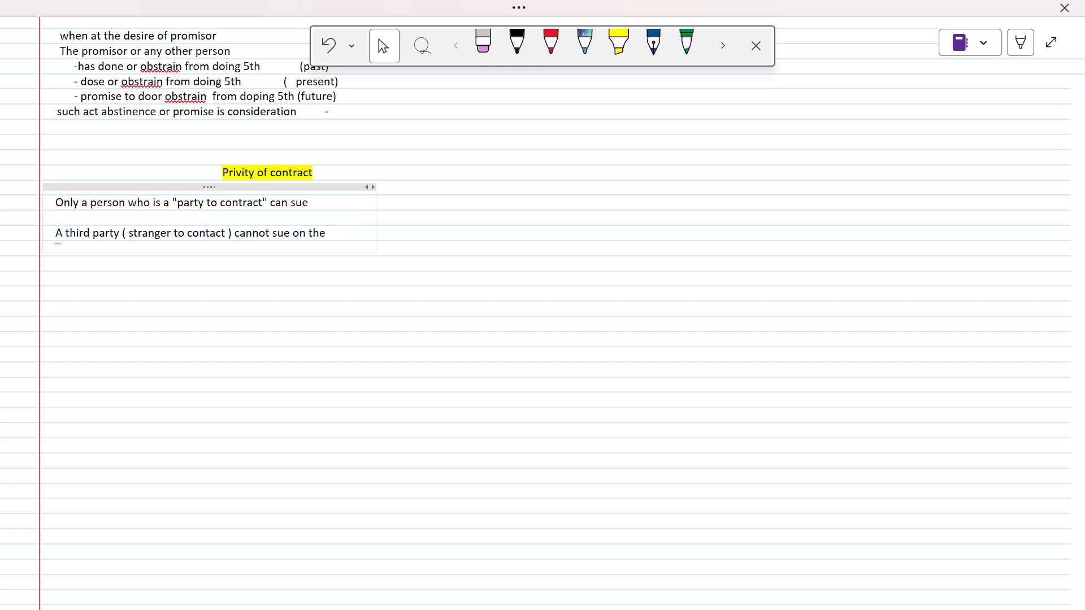
{"action": "type", "text": "contract"}
{"action": "key", "text": "space"}
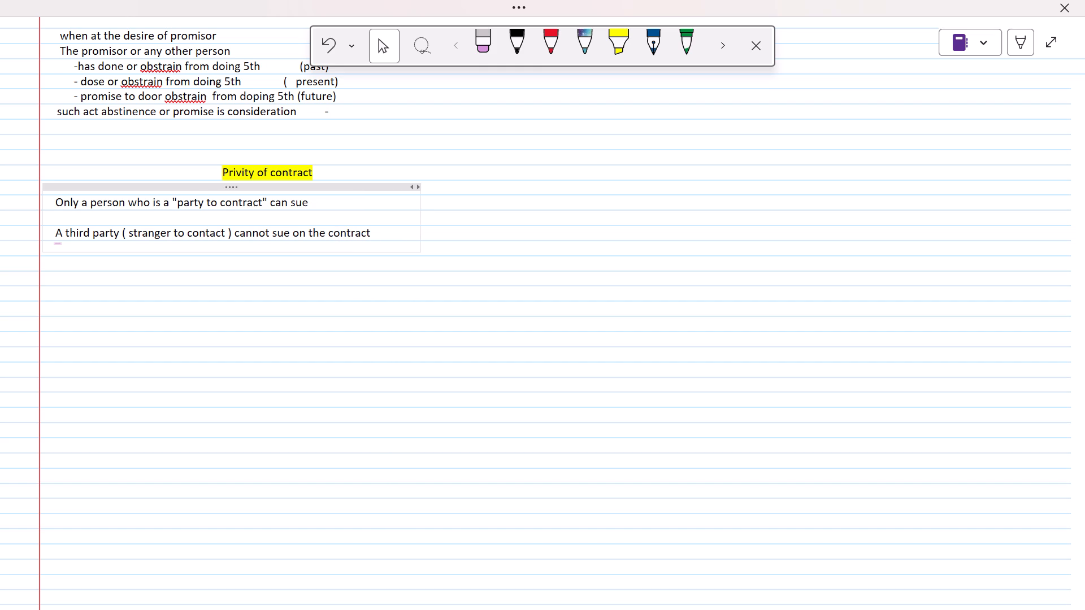
Add the line "This is called " doctrine of privity of contract "" directly below the third party sentence.
{"action": "key", "text": "Return"}
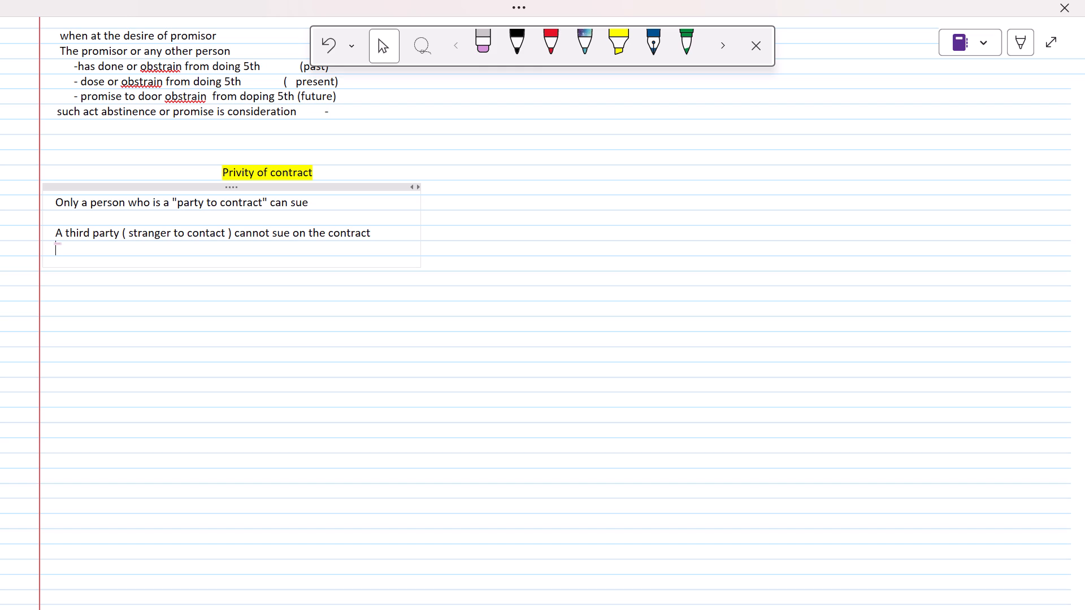
{"action": "type", "text": "thu"}
{"action": "key", "text": "BackSpace"}
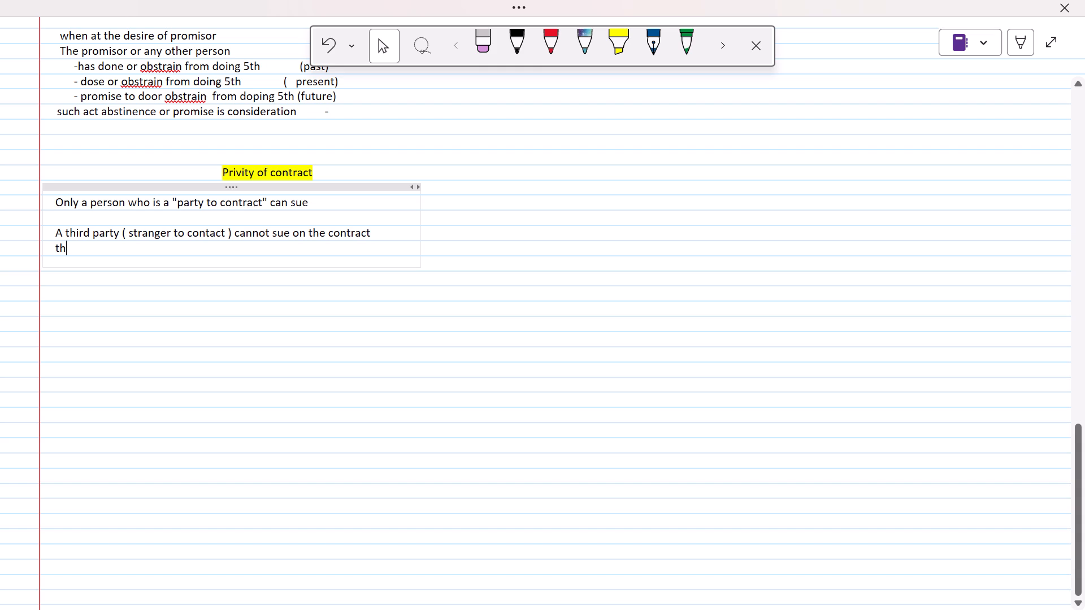
{"action": "type", "text": "is is"}
{"action": "key", "text": "space"}
{"action": "type", "text": "called"}
{"action": "key", "text": "space"}
{"action": "type", "text": "\""}
{"action": "key", "text": "space"}
{"action": "type", "text": "docti"}
{"action": "key", "text": "BackSpace"}
{"action": "type", "text": "rine of privie"}
{"action": "key", "text": "BackSpace"}
{"action": "type", "text": "ty of contract"}
{"action": "key", "text": "space"}
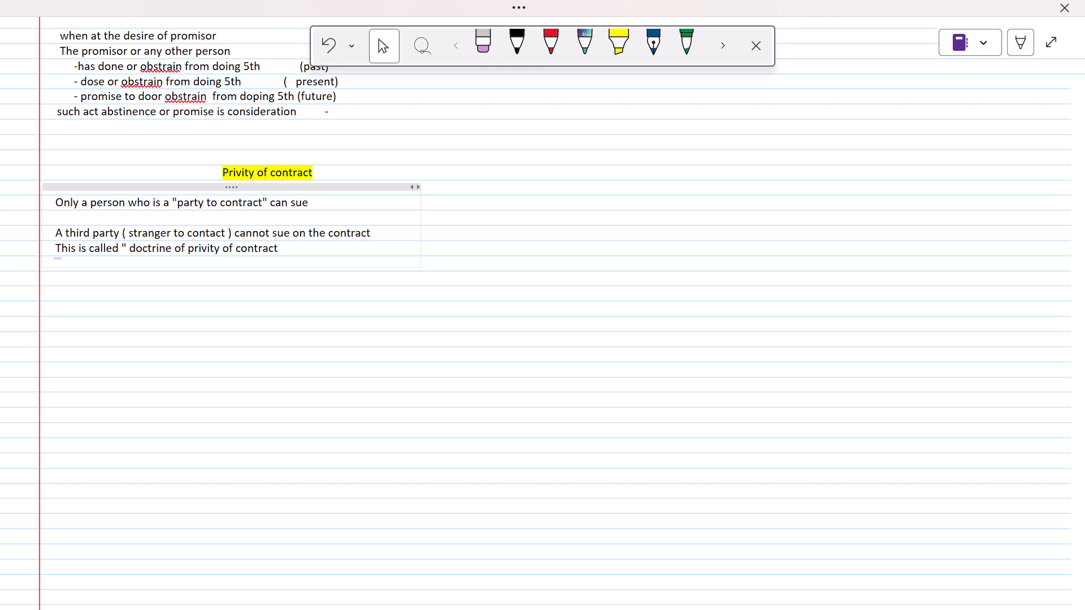
{"action": "key", "text": "shift+quotedbl"}
Leave two blank lines below the doctrine sentence and start a new line reading "#self - doctrines", with wide spacing before the dash.
{"action": "key", "text": "Return"}
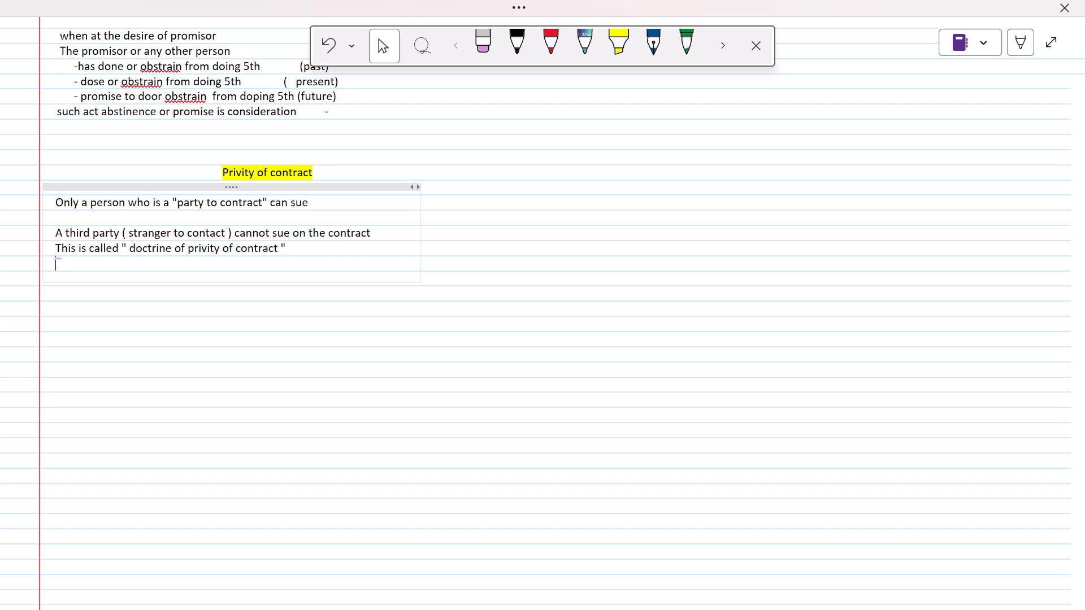
{"action": "key", "text": "Return"}
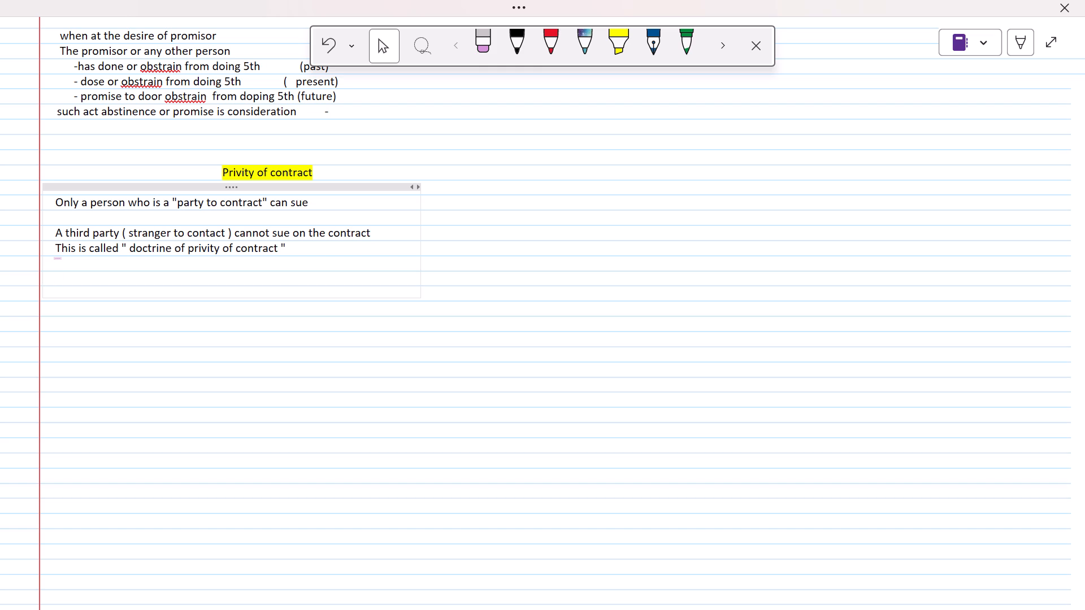
{"action": "key", "text": "Return"}
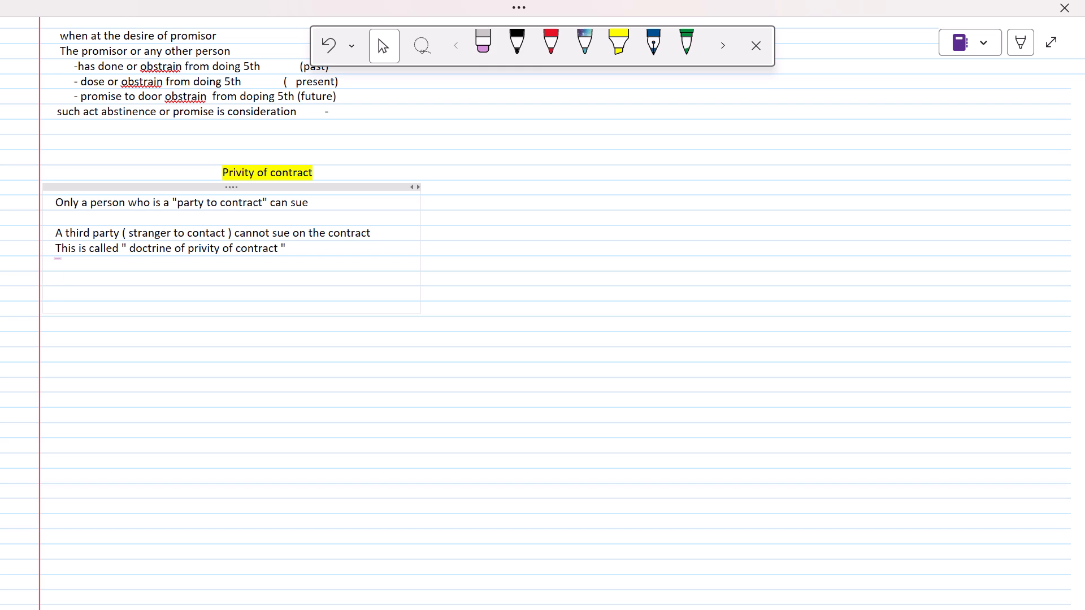
{"action": "type", "text": "#self"}
{"action": "key", "text": "space"}
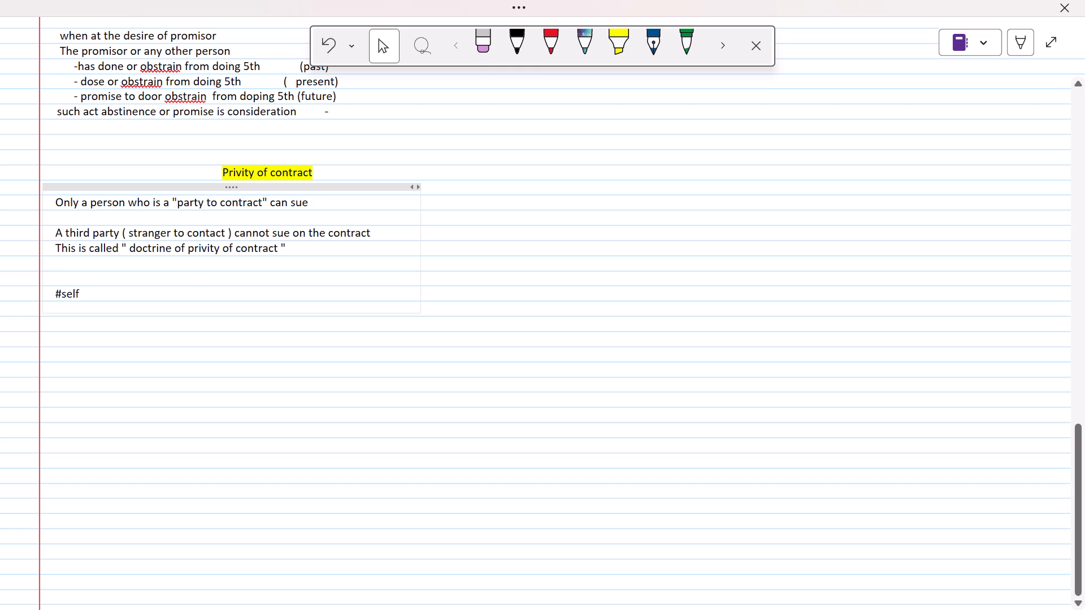
{"action": "key", "text": "space"}
{"action": "key", "text": "space"}
{"action": "key", "text": "space"}
{"action": "key", "text": "space"}
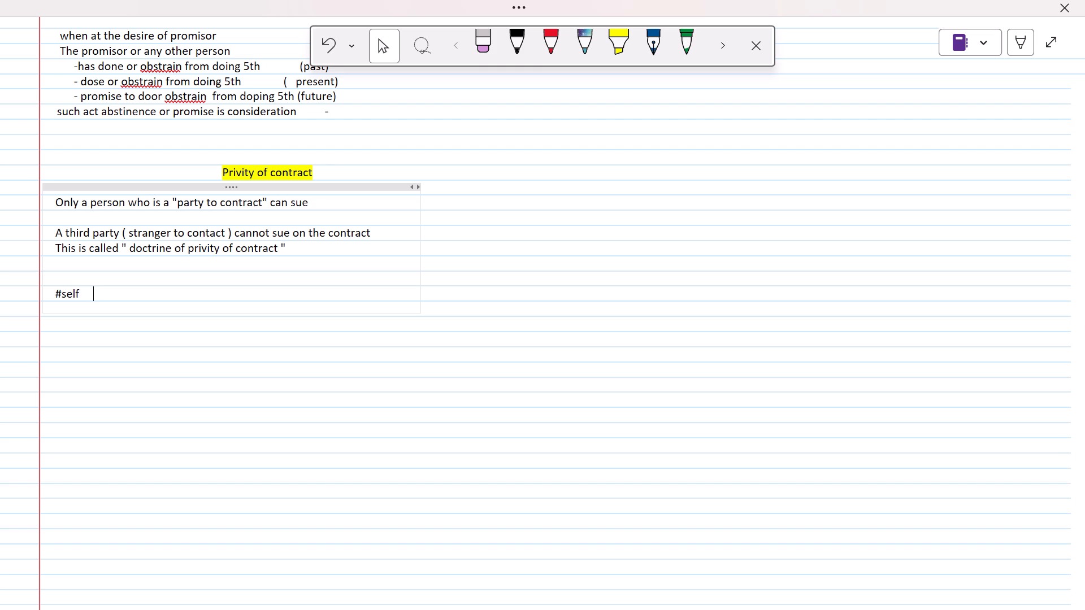
{"action": "key", "text": "minus"}
{"action": "key", "text": "space"}
{"action": "type", "text": "doctrinrs"}
{"action": "key", "text": "space"}
{"action": "key", "text": "Left"}
{"action": "key", "text": "Left"}
{"action": "key", "text": "BackSpace"}
{"action": "key", "text": "e"}
{"action": "key", "text": "Right"}
{"action": "key", "text": "Right"}
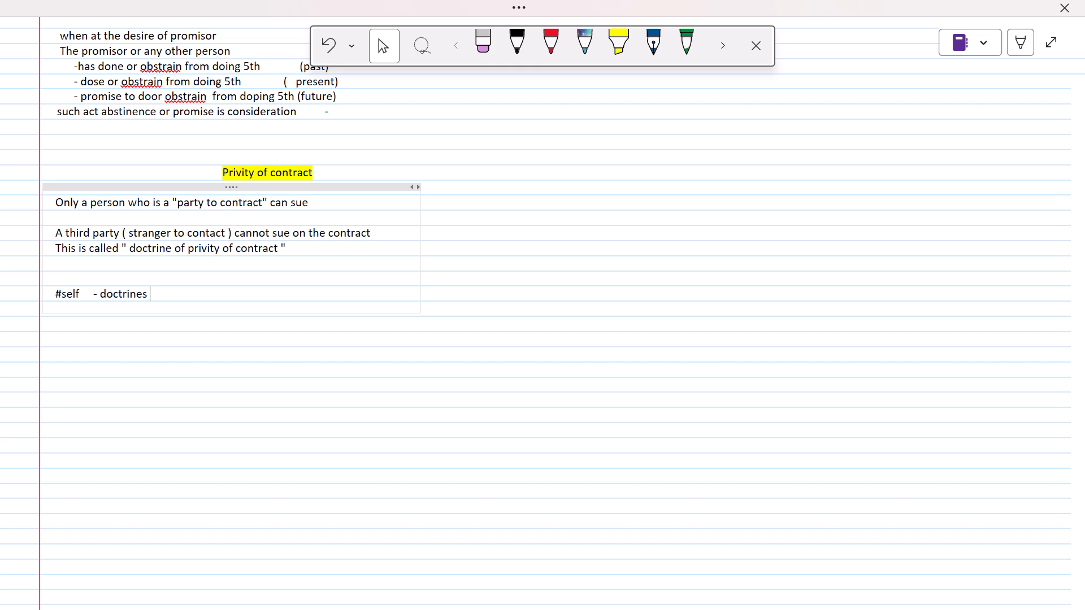
Continue the #self line after "doctrines" with ": rulesa of interpretio of law by courrts".
{"action": "type", "text": ":"}
{"action": "key", "text": "space"}
{"action": "type", "text": "rulesa of intrip"}
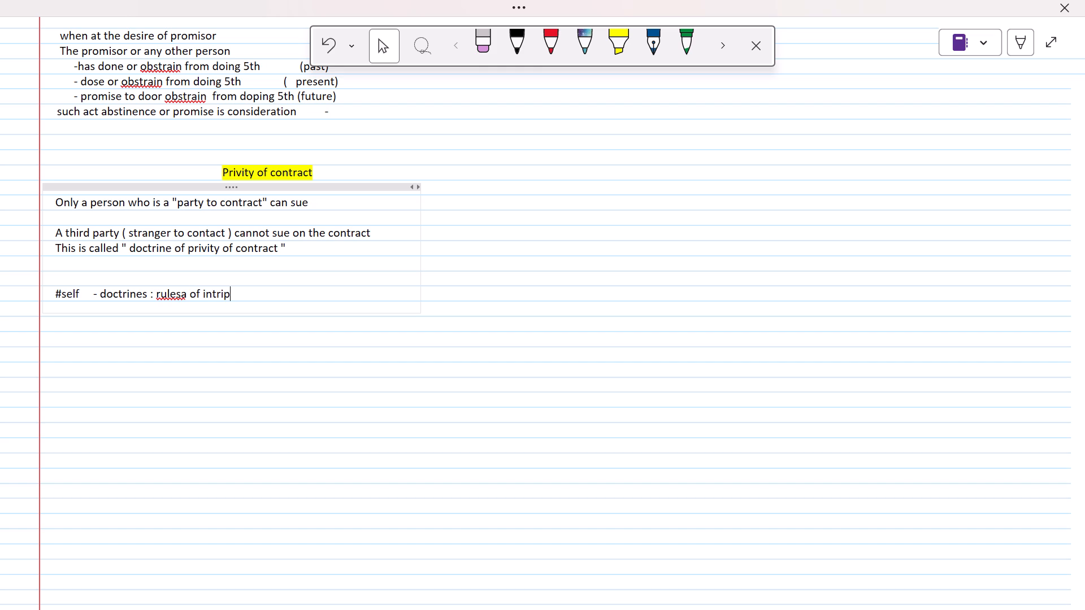
{"action": "key", "text": "BackSpace"}
{"action": "key", "text": "BackSpace"}
{"action": "key", "text": "BackSpace"}
{"action": "type", "text": "er"}
{"action": "key", "text": "p"}
{"action": "type", "text": "retio"}
{"action": "key", "text": "space"}
{"action": "type", "text": "of law"}
{"action": "key", "text": "space"}
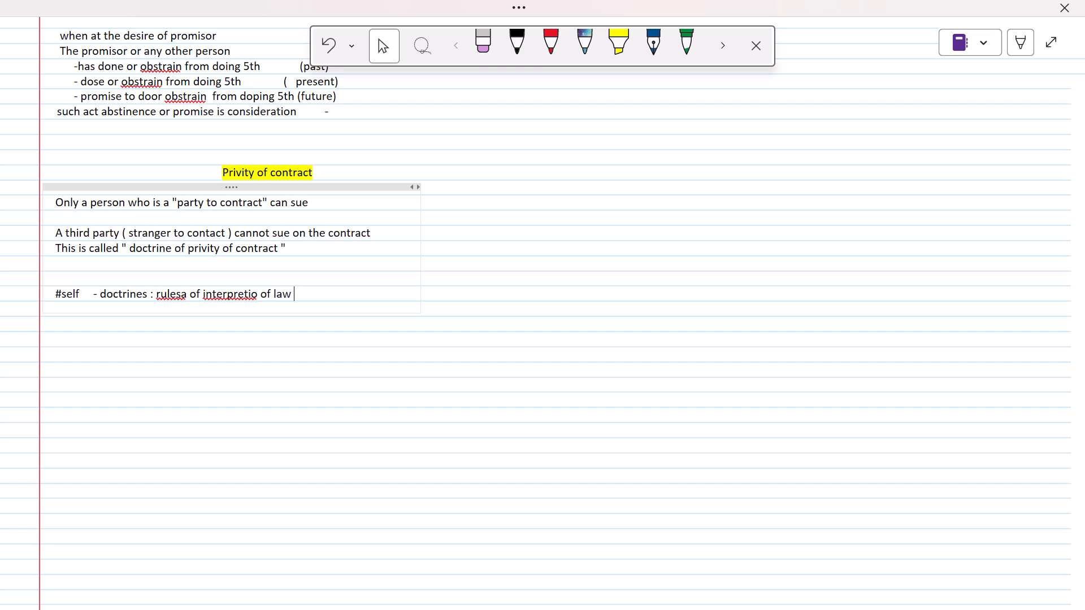
{"action": "type", "text": "by"}
{"action": "key", "text": "space"}
{"action": "type", "text": "courrts"}
{"action": "key", "text": "space"}
Correct the spelling of the last word in the #self line to "courts".
{"action": "key", "text": "Left"}
{"action": "key", "text": "Left"}
{"action": "key", "text": "Left"}
{"action": "key", "text": "BackSpace"}
Add the missing final "n" to "interpretio" in the #self line.
{"action": "key", "text": "Left"}
{"action": "key", "text": "Left"}
{"action": "key", "text": "Left"}
{"action": "key", "text": "Left"}
{"action": "key", "text": "Left"}
{"action": "key", "text": "Left"}
{"action": "key", "text": "Left"}
{"action": "key", "text": "Left"}
{"action": "key", "text": "Left"}
{"action": "key", "text": "Left"}
{"action": "key", "text": "Left"}
{"action": "key", "text": "Left"}
{"action": "key", "text": "Left"}
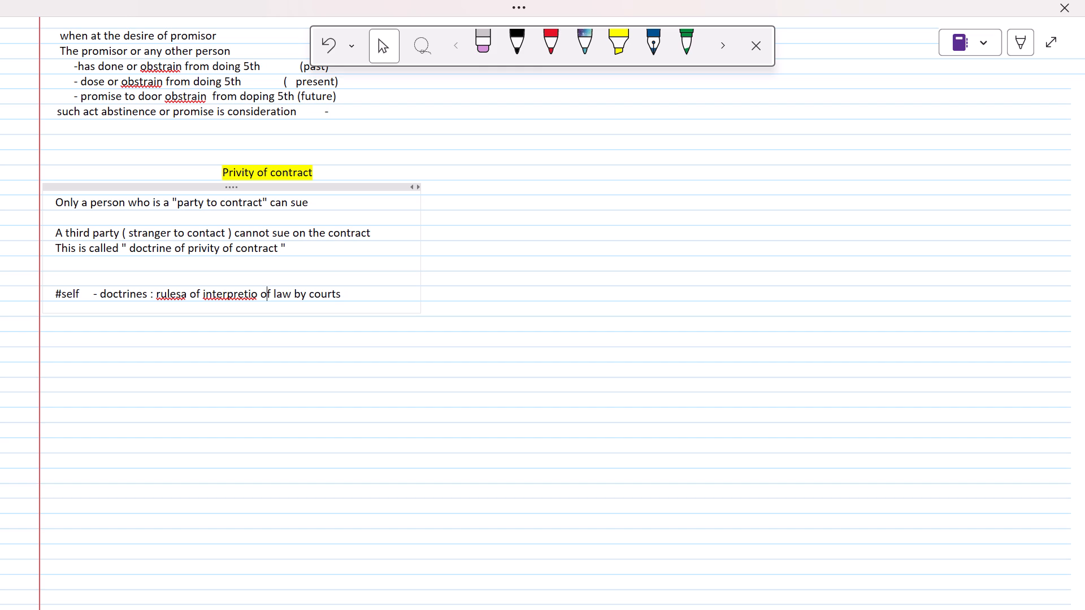
{"action": "key", "text": "Left"}
{"action": "key", "text": "Left"}
{"action": "key", "text": "n"}
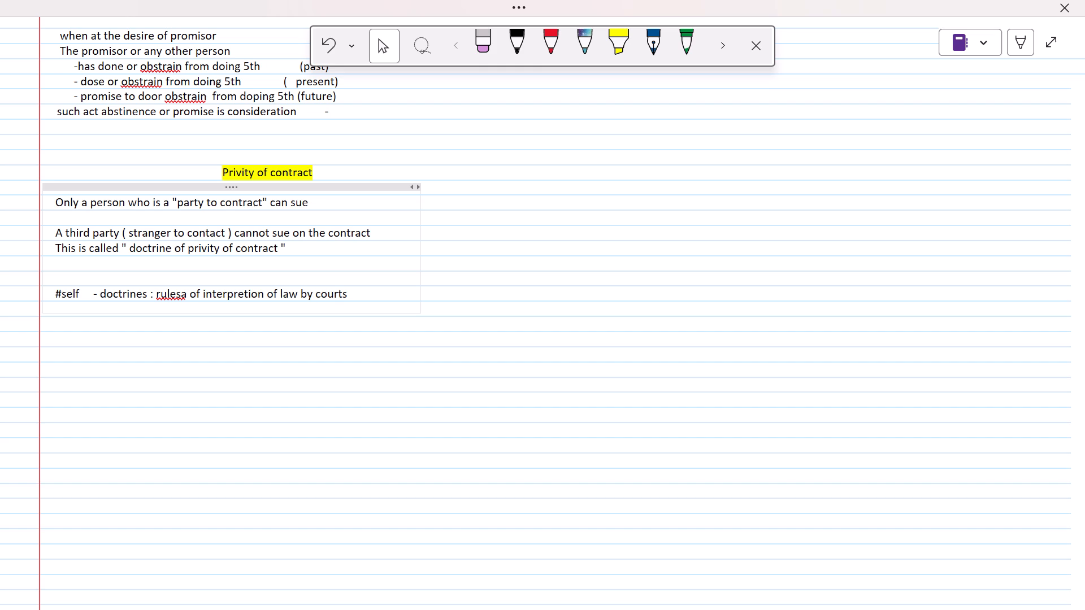
Correct "interpretion" to "interpretation" in the #self line.
{"action": "key", "text": "Down"}
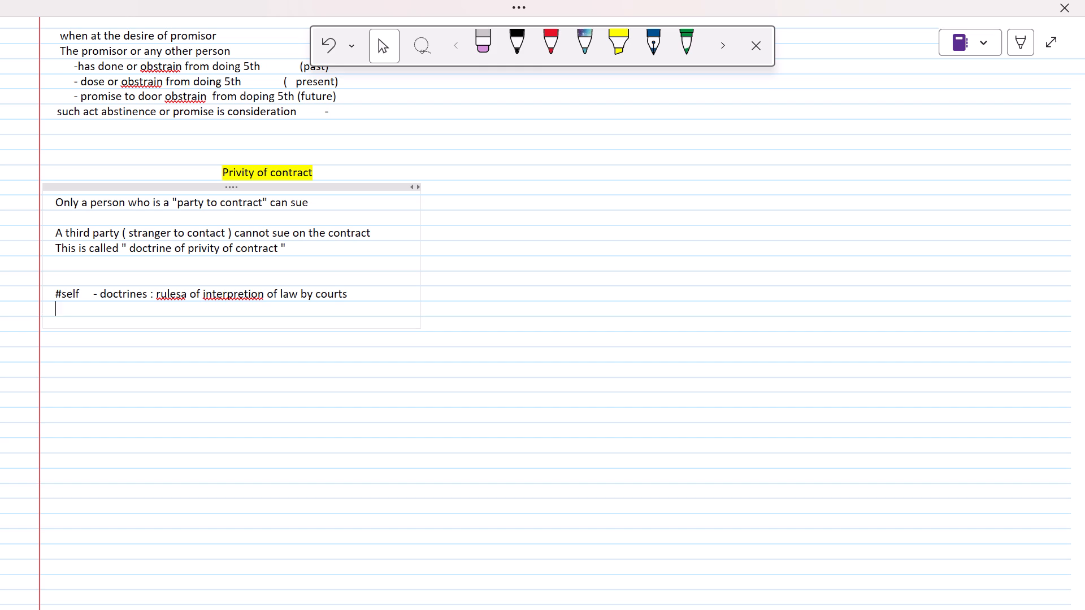
{"action": "key", "text": "Up"}
{"action": "key", "text": "Left"}
{"action": "key", "text": "Left"}
{"action": "key", "text": "Left"}
{"action": "key", "text": "Left"}
{"action": "key", "text": "Left"}
{"action": "key", "text": "Left"}
{"action": "key", "text": "Left"}
{"action": "key", "text": "Left"}
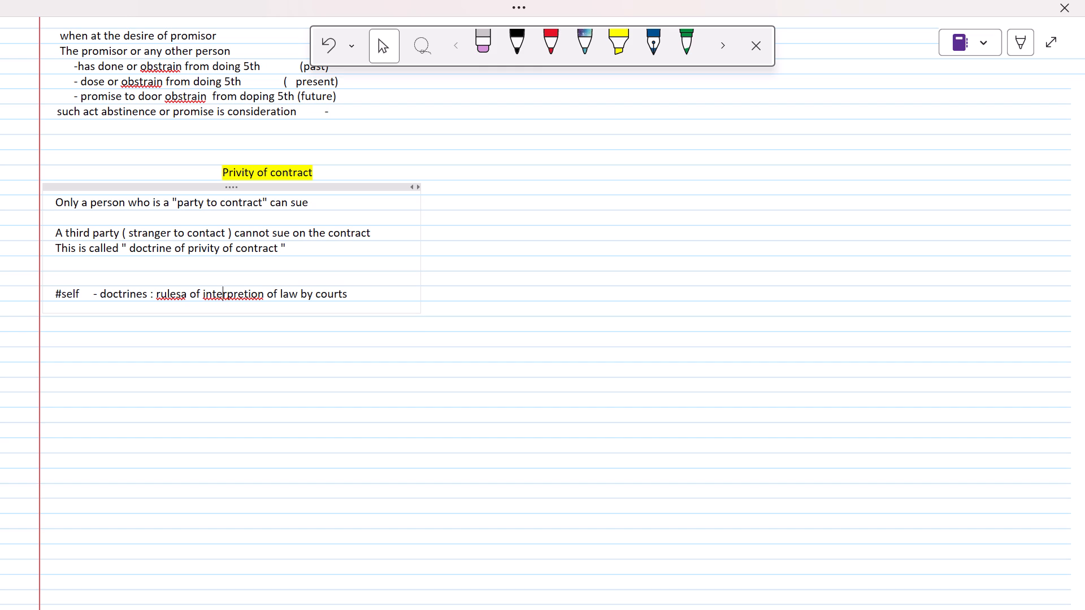
{"action": "key", "text": "Left"}
{"action": "key", "text": "Left"}
{"action": "key", "text": "Right"}
{"action": "key", "text": "Right"}
{"action": "key", "text": "Right"}
{"action": "key", "text": "Right"}
{"action": "key", "text": "Right"}
{"action": "key", "text": "Right"}
{"action": "key", "text": "Right"}
{"action": "type", "text": "at"}
Remove the stray "a" from "rulesa" in the #self line so the word reads "rules".
{"action": "key", "text": "Left"}
{"action": "key", "text": "Left"}
{"action": "key", "text": "Left"}
{"action": "key", "text": "Left"}
{"action": "key", "text": "Left"}
{"action": "key", "text": "Left"}
{"action": "key", "text": "Left"}
{"action": "key", "text": "Left"}
{"action": "key", "text": "Left"}
{"action": "key", "text": "Left"}
{"action": "key", "text": "Left"}
{"action": "key", "text": "Left"}
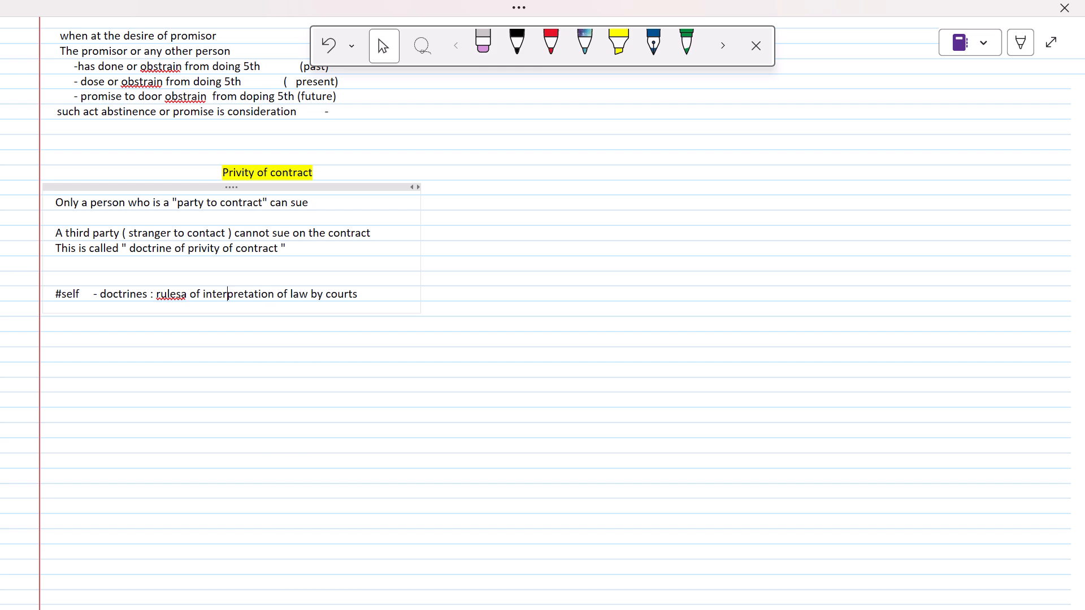
{"action": "key", "text": "Left"}
{"action": "key", "text": "Left"}
{"action": "key", "text": "Left"}
{"action": "key", "text": "BackSpace"}
Add "(principles)" on the line below the #self note, indented with spaces to sit beneath the word "doctrines".
{"action": "key", "text": "Down"}
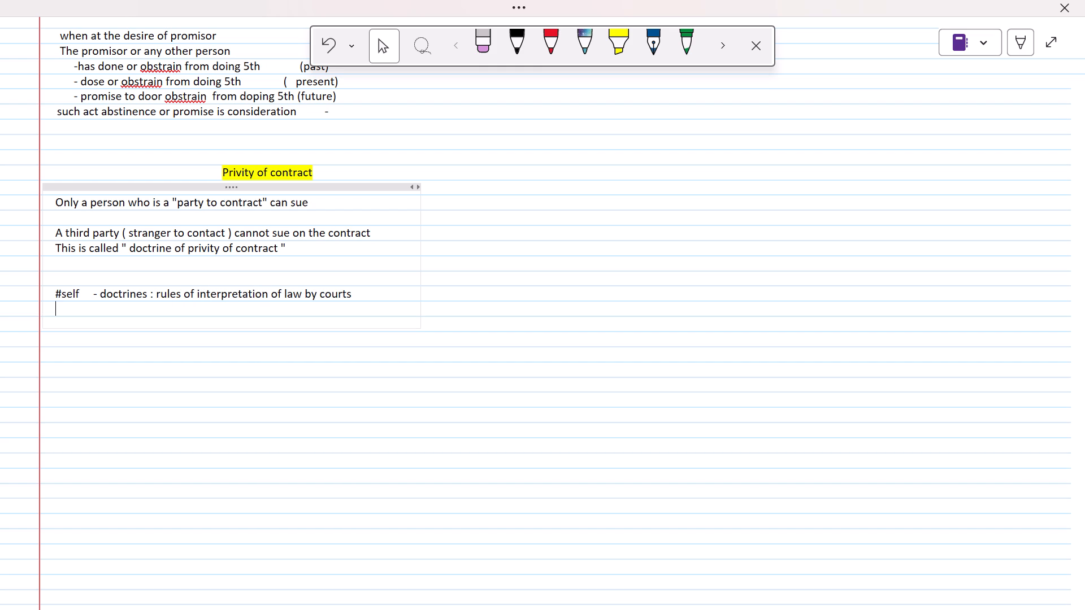
{"action": "key", "text": "shift+parenleft"}
{"action": "key", "text": "BackSpace"}
{"action": "key", "text": "space"}
{"action": "key", "text": "space"}
{"action": "key", "text": "space"}
{"action": "key", "text": "space"}
{"action": "key", "text": "space"}
{"action": "key", "text": "space"}
{"action": "key", "text": "space"}
{"action": "key", "text": "space"}
{"action": "key", "text": "space"}
{"action": "key", "text": "space"}
{"action": "key", "text": "space"}
{"action": "key", "text": "space"}
{"action": "key", "text": "space"}
{"action": "key", "text": "space"}
{"action": "key", "text": "space"}
{"action": "key", "text": "space"}
{"action": "key", "text": "shift+parenleft"}
{"action": "type", "text": "principa"}
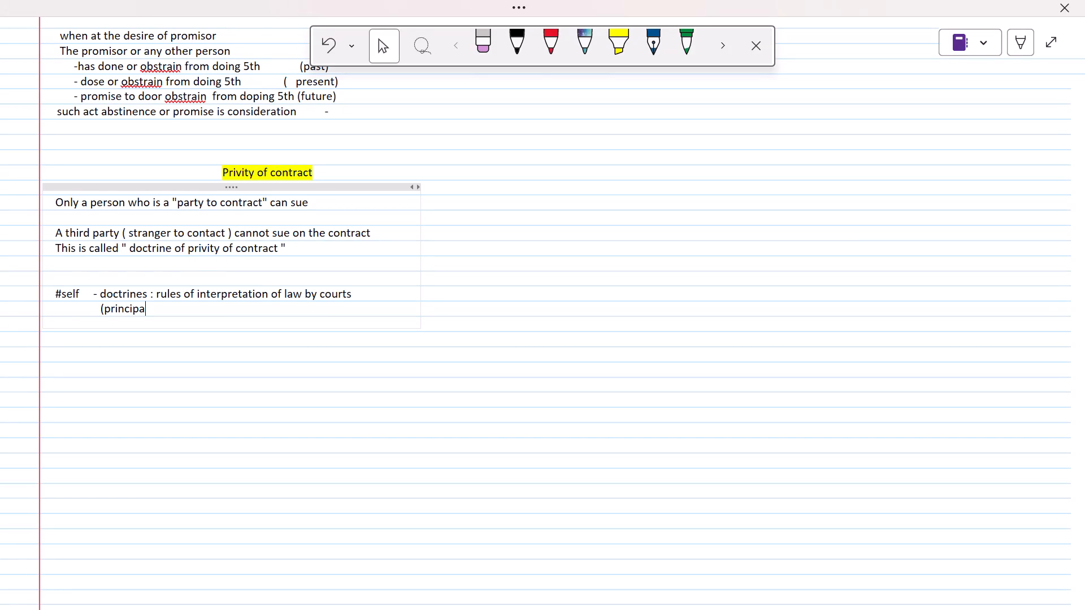
{"action": "key", "text": "BackSpace"}
{"action": "type", "text": "les)"}
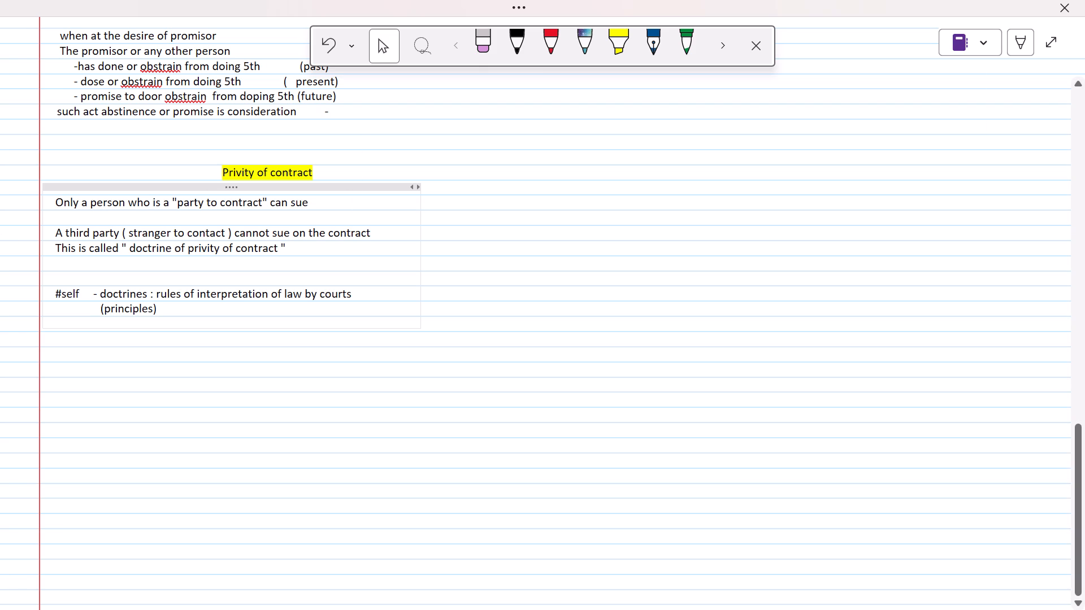
Widen the Privity of contract text container so it spans most of the page width.
{"action": "left_click_drag", "start_coordinate": [420, 187], "coordinate": [1001, 177]}
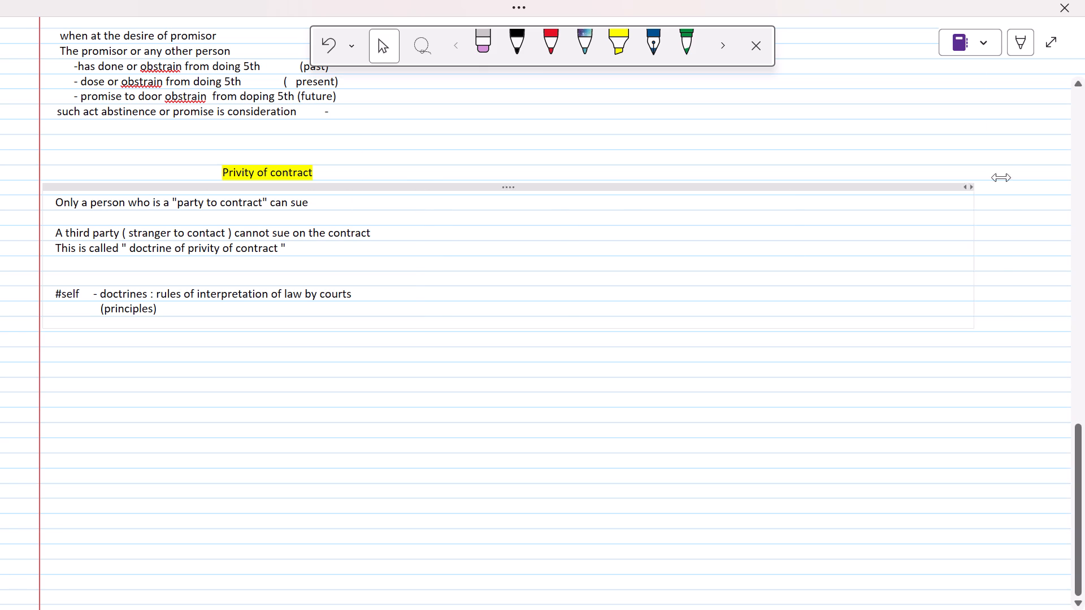
{"action": "left_click_drag", "start_coordinate": [1001, 177], "coordinate": [1013, 176]}
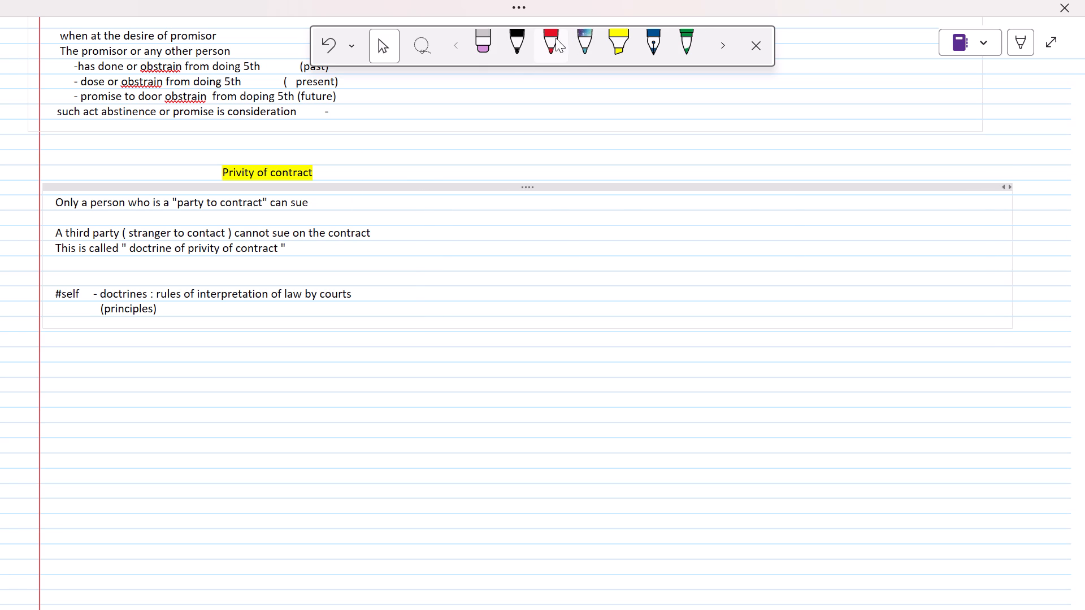
Draw a red stick figure with head, body, legs and arms in the blank space below "(principles)", using the red pen.
{"action": "left_click", "coordinate": [555, 38]}
{"action": "scroll", "coordinate": [471, 375], "scroll_direction": "down", "scroll_amount": 1}
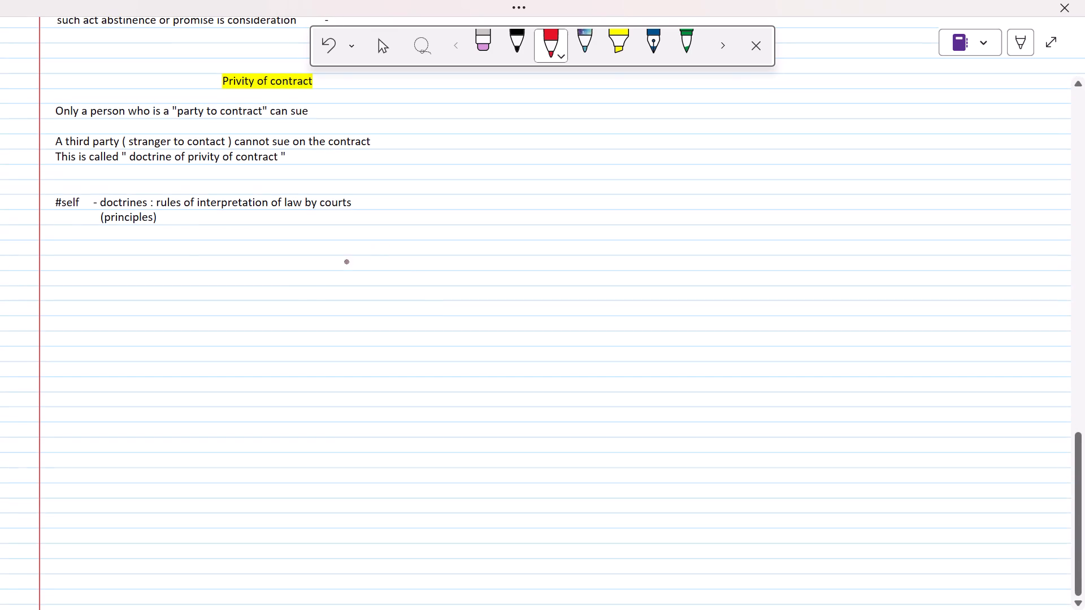
{"action": "left_click", "coordinate": [157, 253]}
{"action": "left_click_drag", "start_coordinate": [155, 273], "coordinate": [152, 316]}
{"action": "left_click_drag", "start_coordinate": [152, 316], "coordinate": [143, 328]}
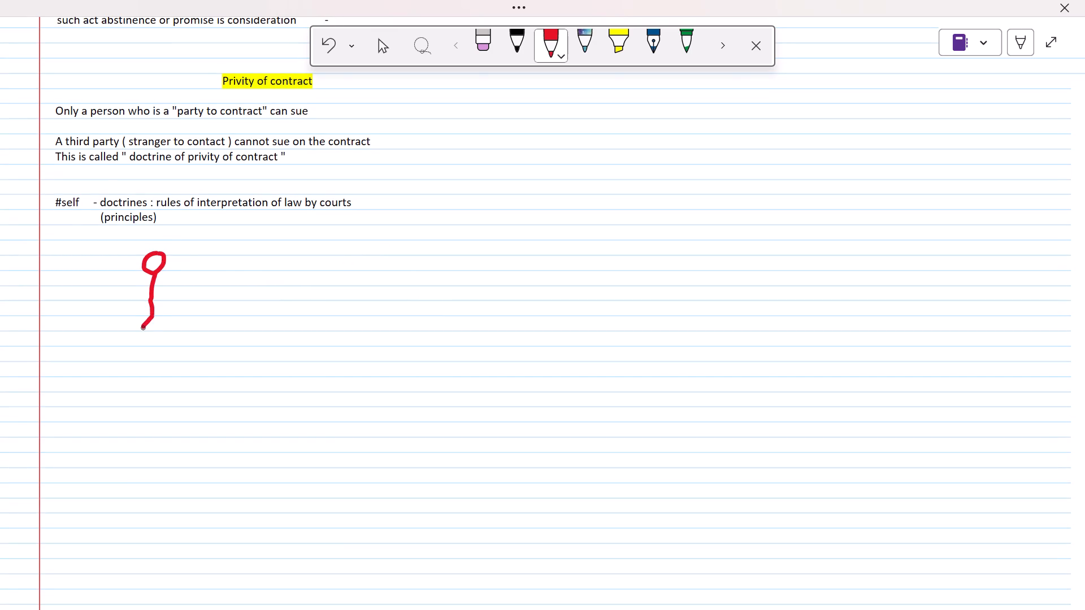
{"action": "left_click_drag", "start_coordinate": [143, 328], "coordinate": [159, 320]}
{"action": "left_click_drag", "start_coordinate": [155, 284], "coordinate": [151, 287]}
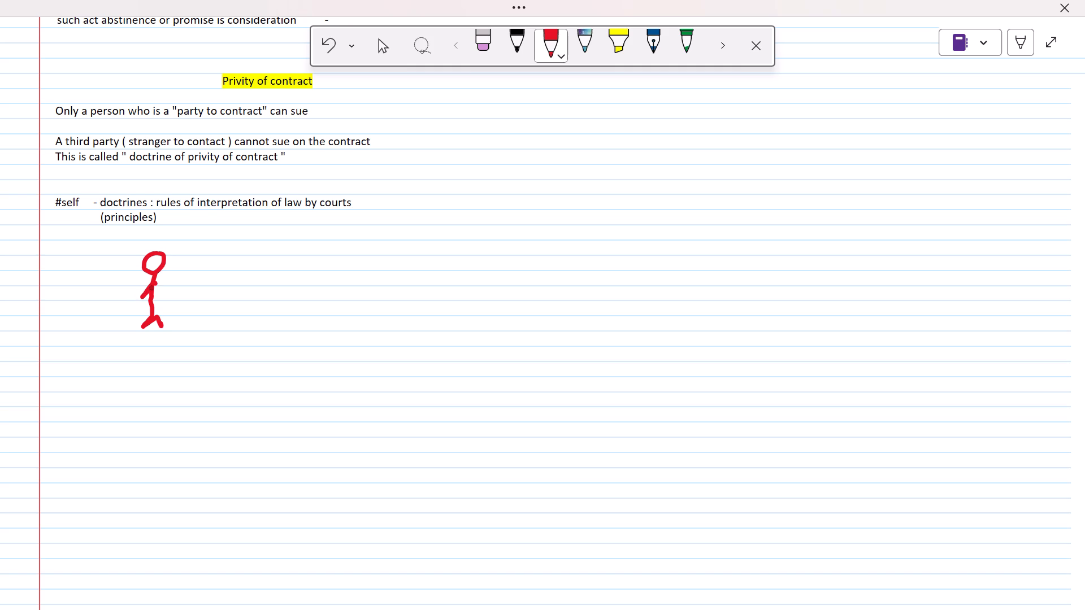
{"action": "left_click_drag", "start_coordinate": [151, 287], "coordinate": [164, 294]}
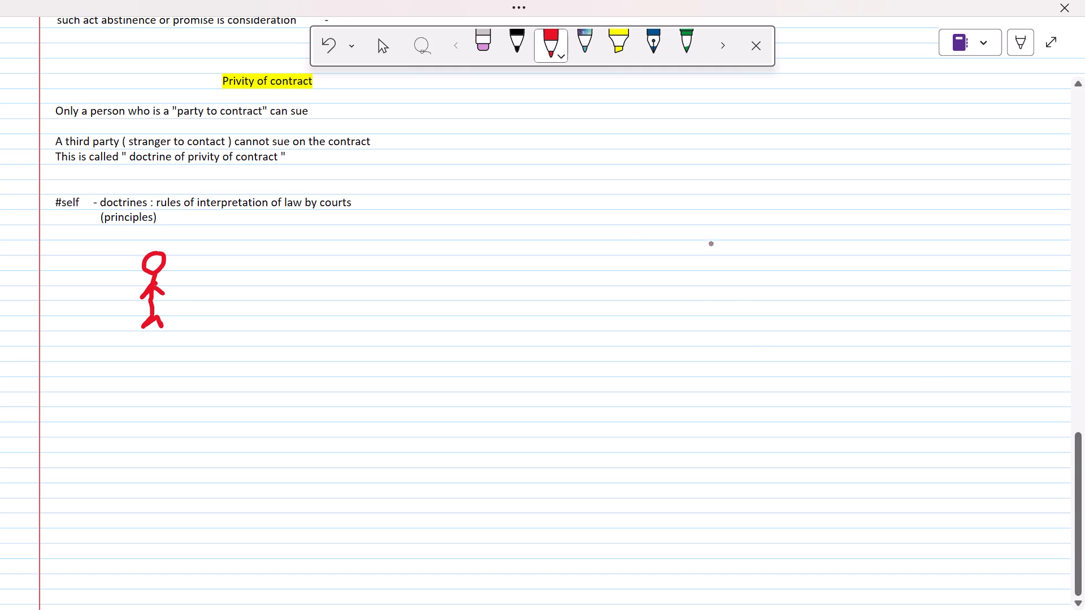
Draw a second red stick figure level with the first, well to its right near the middle of the page.
{"action": "left_click", "coordinate": [562, 258]}
{"action": "left_click_drag", "start_coordinate": [561, 284], "coordinate": [562, 284]}
{"action": "left_click_drag", "start_coordinate": [562, 284], "coordinate": [565, 324]}
{"action": "left_click_drag", "start_coordinate": [565, 324], "coordinate": [582, 298]}
Draw a straight horizontal red arrow at head height from the first stick figure pointing to the second.
{"action": "left_click_drag", "start_coordinate": [178, 274], "coordinate": [227, 281]}
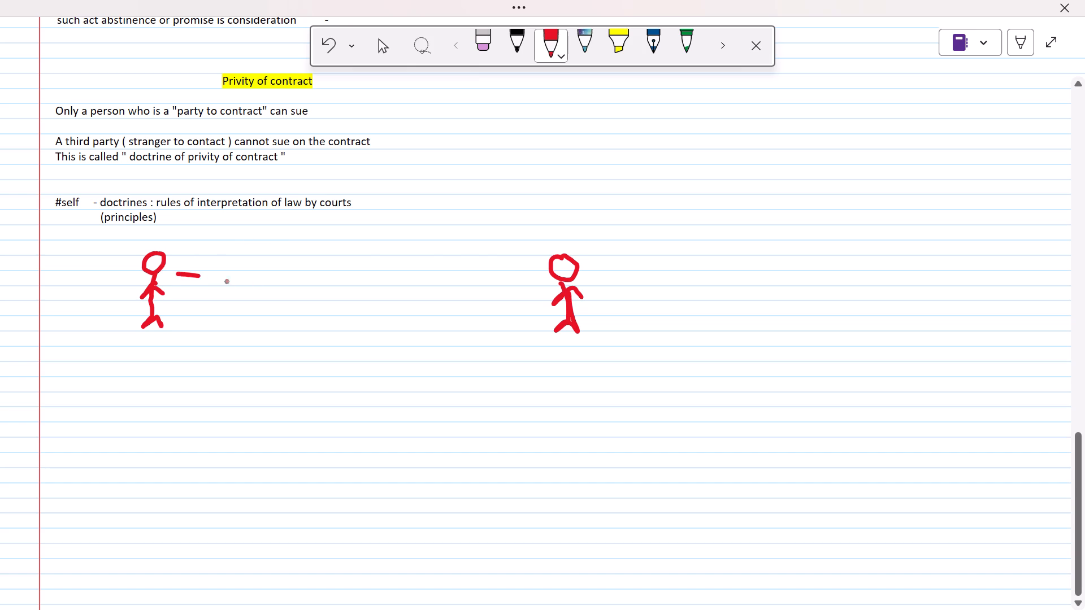
{"action": "left_click_drag", "start_coordinate": [227, 281], "coordinate": [541, 282]}
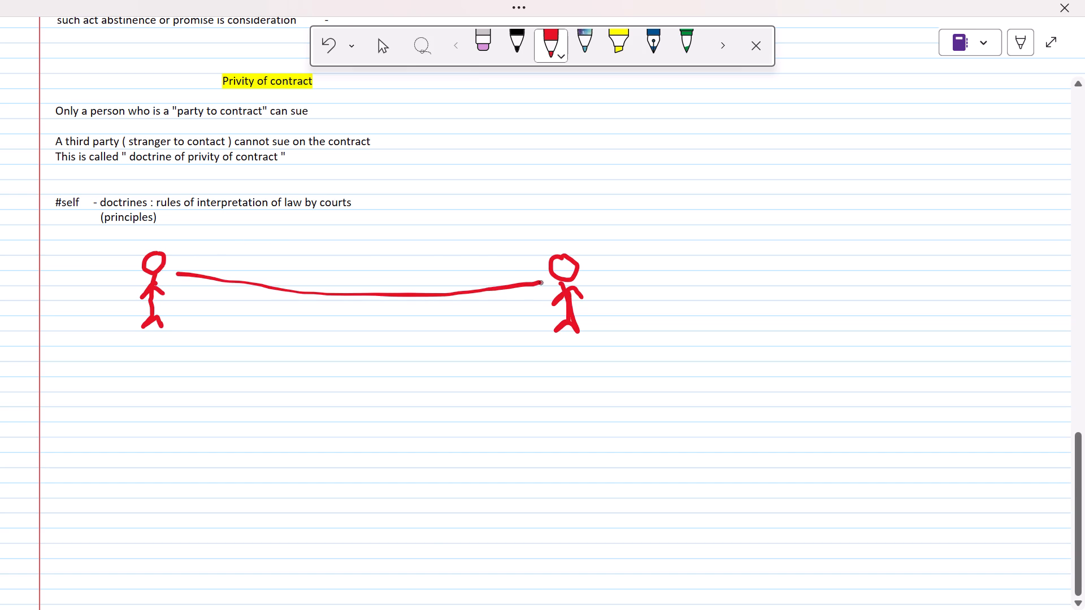
{"action": "left_click_drag", "start_coordinate": [541, 282], "coordinate": [528, 280]}
{"action": "left_click_drag", "start_coordinate": [518, 263], "coordinate": [526, 282]}
Draw a straight red return arrow just below the first one, pointing from the second stick figure back to the first.
{"action": "left_click_drag", "start_coordinate": [536, 293], "coordinate": [350, 297]}
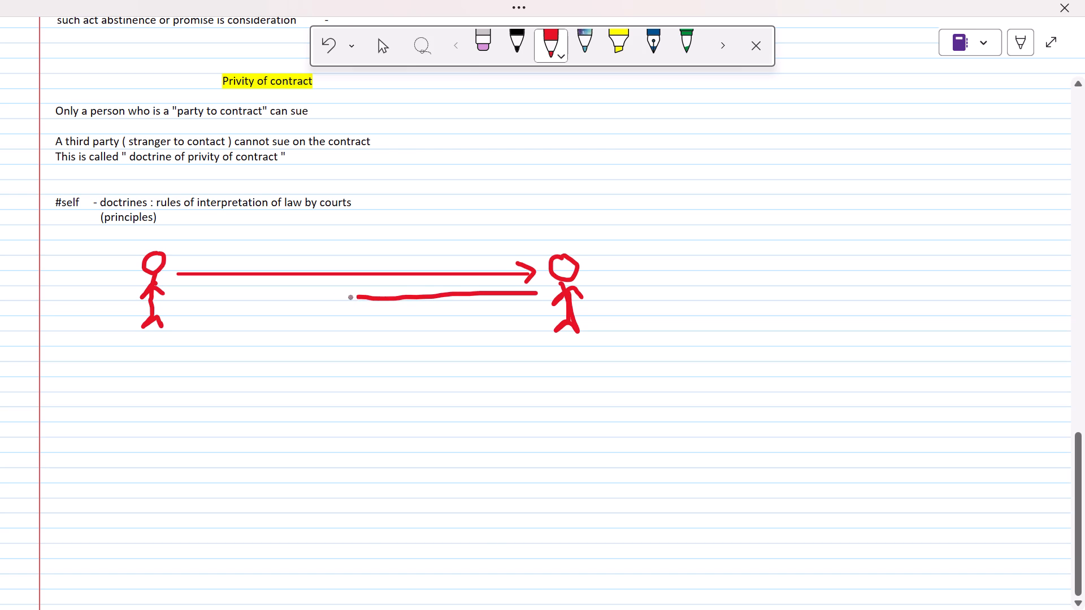
{"action": "left_click_drag", "start_coordinate": [350, 297], "coordinate": [181, 300]}
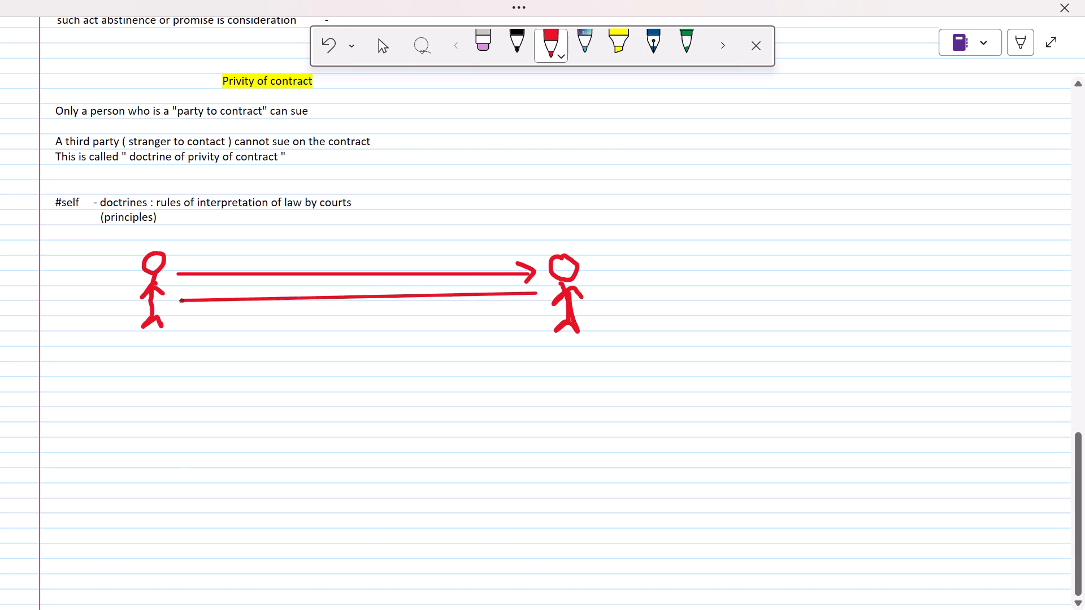
{"action": "left_click_drag", "start_coordinate": [181, 300], "coordinate": [183, 295]}
{"action": "left_click_drag", "start_coordinate": [191, 280], "coordinate": [180, 293]}
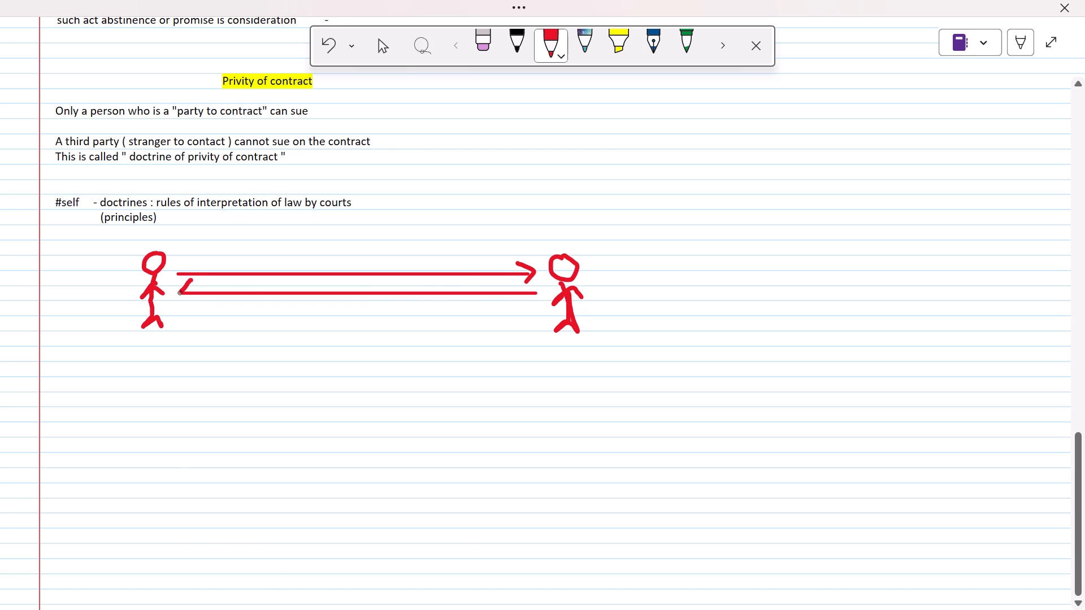
{"action": "left_click_drag", "start_coordinate": [180, 293], "coordinate": [193, 306]}
Draw a red square below the two arrows, roughly midway between the stick figures, and enlarge it slightly.
{"action": "left_click_drag", "start_coordinate": [307, 310], "coordinate": [303, 320]}
{"action": "left_click_drag", "start_coordinate": [303, 320], "coordinate": [301, 311]}
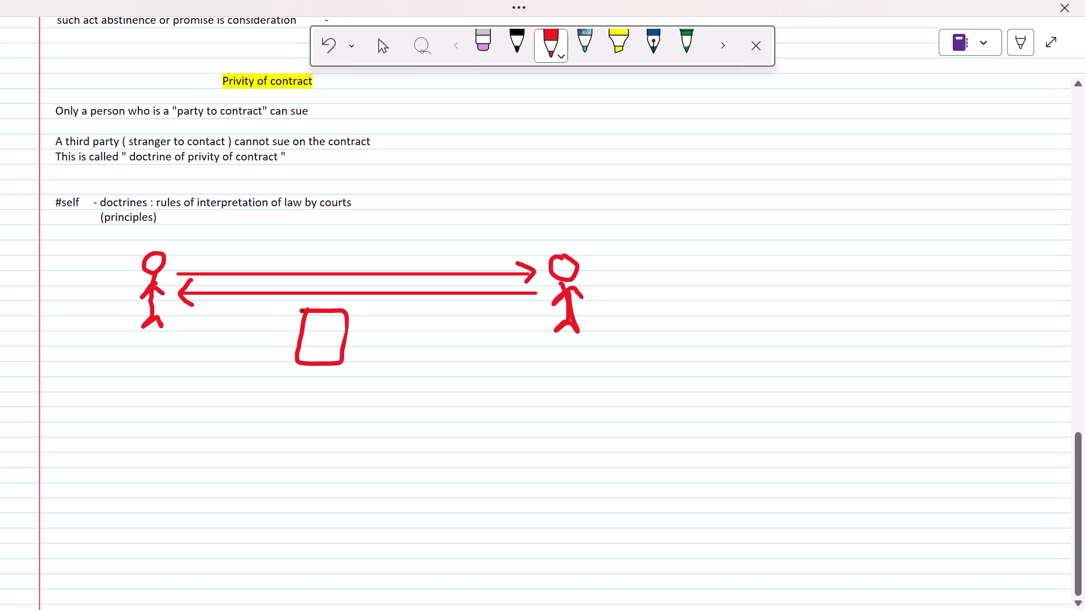
{"action": "left_click_drag", "start_coordinate": [301, 311], "coordinate": [303, 311]}
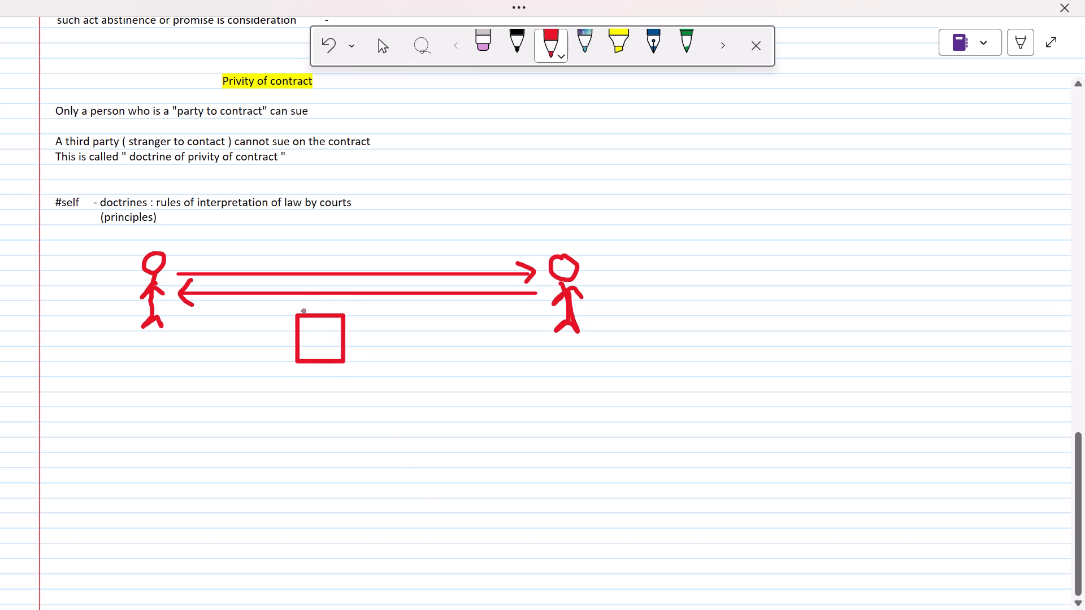
{"action": "left_click_drag", "start_coordinate": [303, 311], "coordinate": [301, 304]}
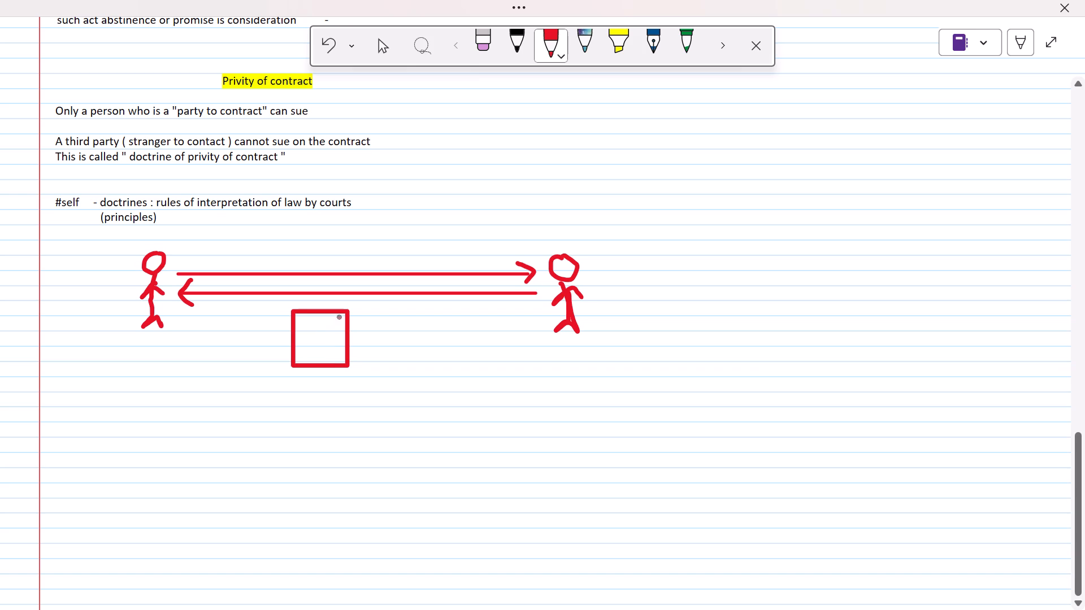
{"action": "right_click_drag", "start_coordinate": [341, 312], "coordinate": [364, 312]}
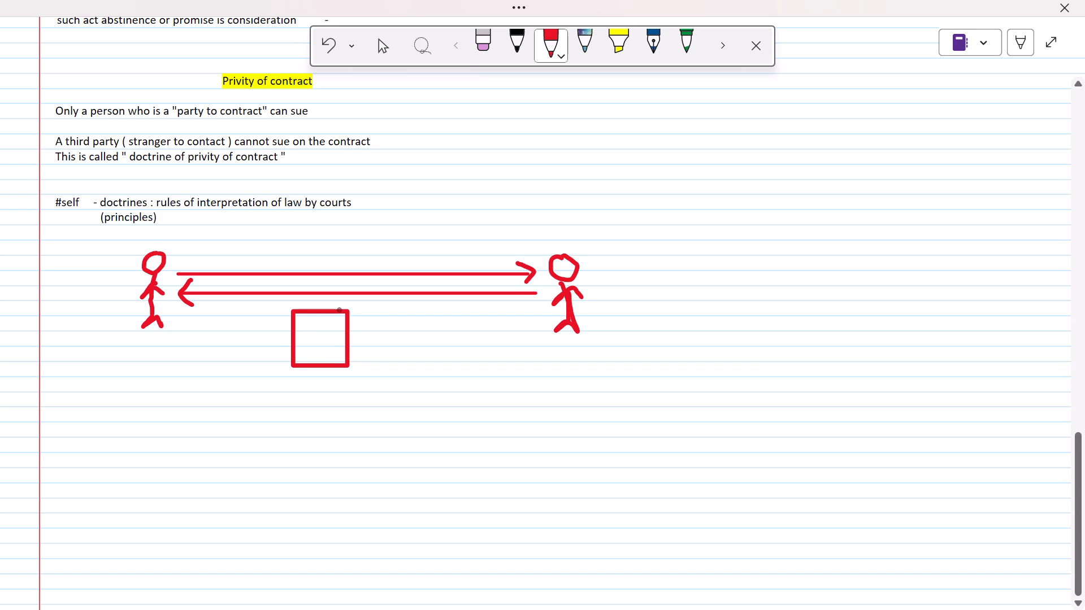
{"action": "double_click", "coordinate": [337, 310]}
Draw a small blue stick figure centred some distance below the red square.
{"action": "left_click", "coordinate": [728, 46]}
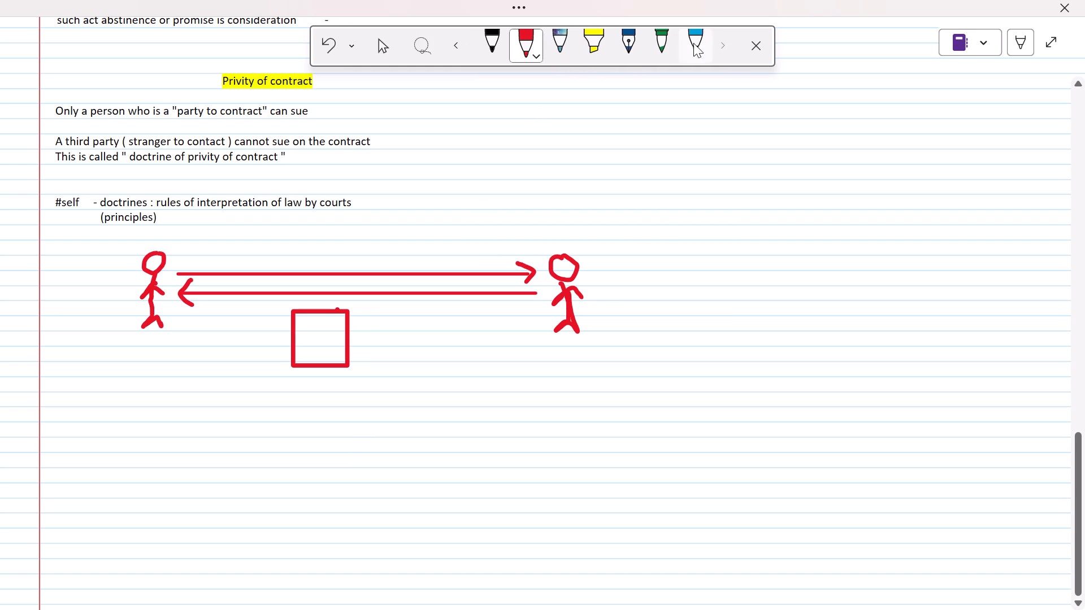
{"action": "left_click", "coordinate": [687, 42]}
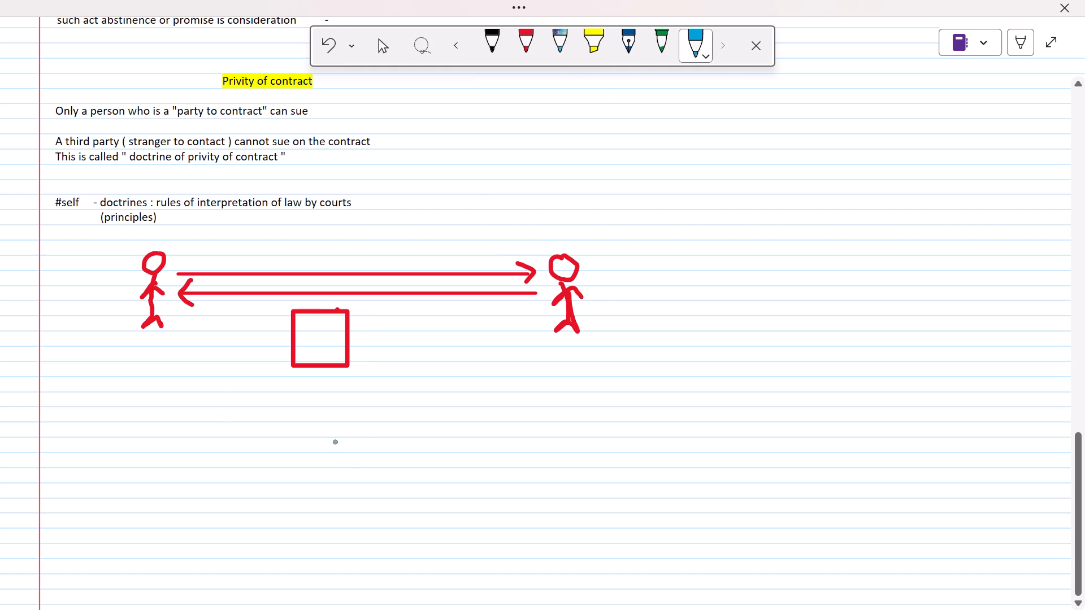
{"action": "left_click_drag", "start_coordinate": [335, 442], "coordinate": [315, 435]}
{"action": "left_click_drag", "start_coordinate": [324, 457], "coordinate": [321, 482]}
{"action": "left_click_drag", "start_coordinate": [321, 482], "coordinate": [325, 482]}
{"action": "left_click_drag", "start_coordinate": [324, 458], "coordinate": [334, 471]}
Draw a straight diagonal blue arrow from the blue stick figure up to the feet of the second red stick figure.
{"action": "left_click_drag", "start_coordinate": [357, 472], "coordinate": [485, 370]}
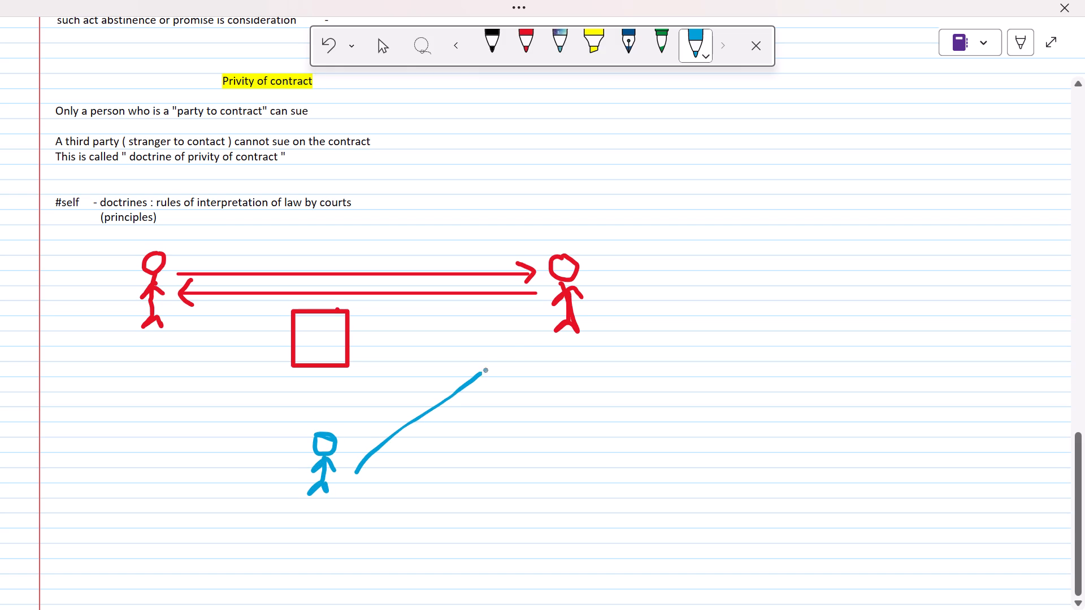
{"action": "left_click_drag", "start_coordinate": [485, 370], "coordinate": [527, 343]}
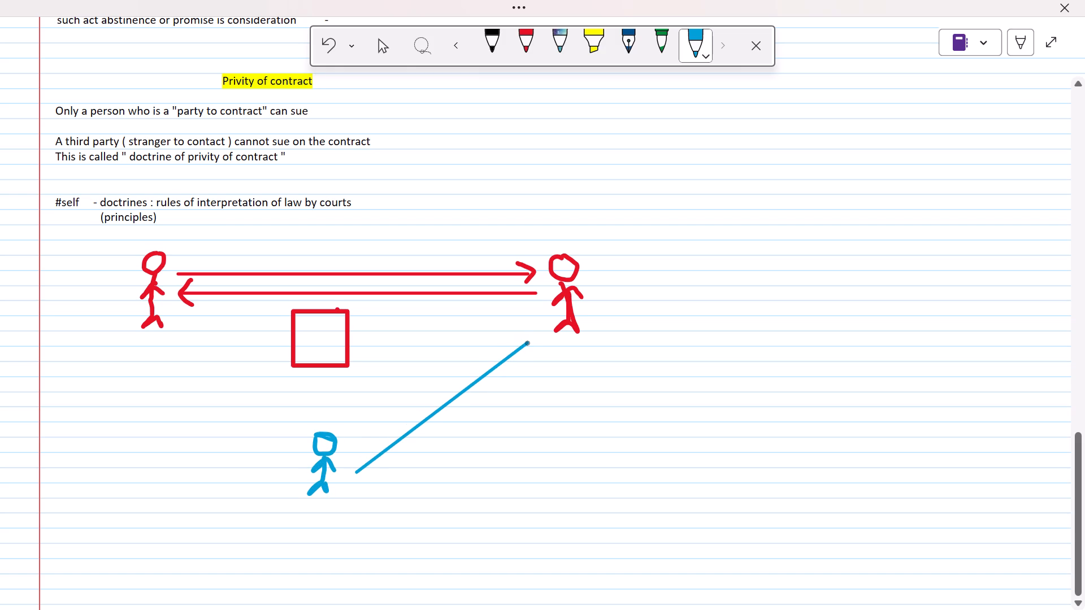
{"action": "left_click_drag", "start_coordinate": [507, 346], "coordinate": [535, 352]}
Draw a straight diagonal blue arrow between the blue stick figure and the first red stick figure, with its head at the red figure's feet.
{"action": "left_click_drag", "start_coordinate": [297, 466], "coordinate": [196, 333]}
{"action": "left_click", "coordinate": [335, 40]}
{"action": "left_click_drag", "start_coordinate": [169, 341], "coordinate": [281, 477]}
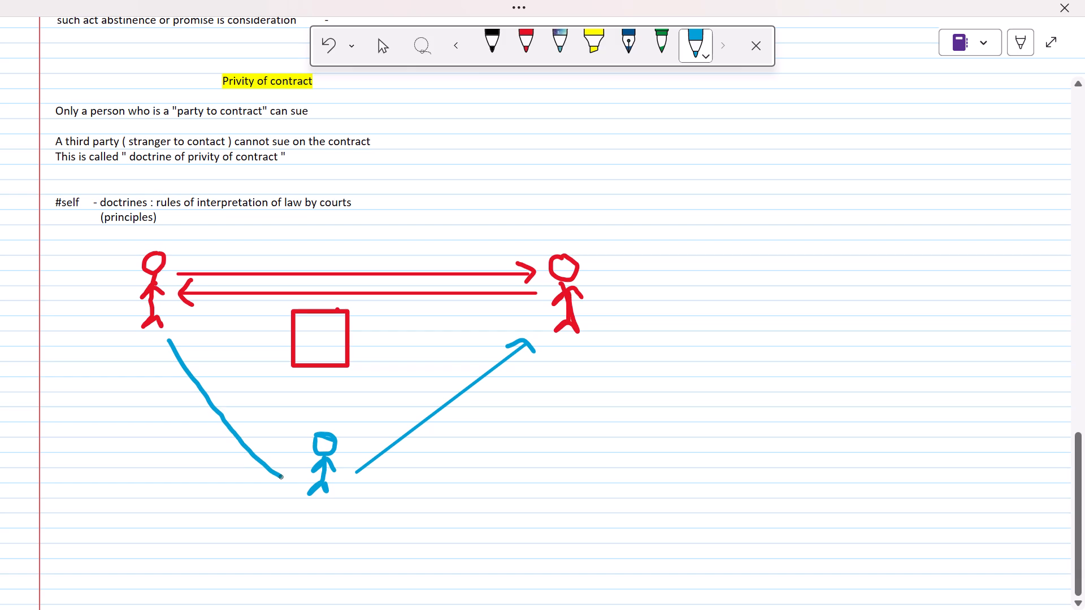
{"action": "left_click_drag", "start_coordinate": [281, 477], "coordinate": [292, 461]}
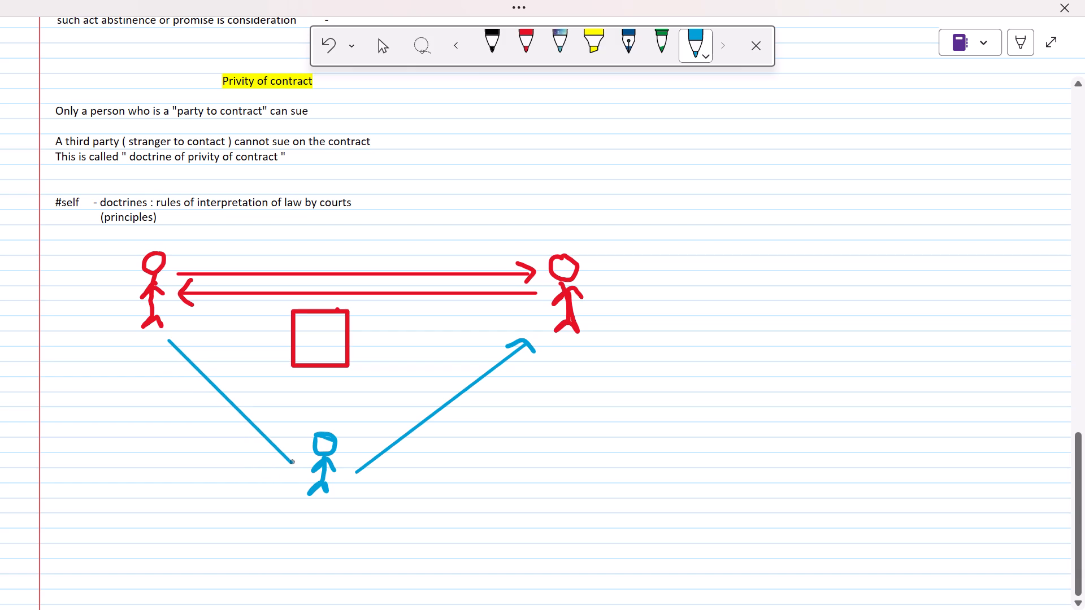
{"action": "left_click_drag", "start_coordinate": [292, 461], "coordinate": [292, 459]}
{"action": "left_click_drag", "start_coordinate": [160, 358], "coordinate": [184, 347]}
Stretch the red square downward into a taller, page-shaped rectangle.
{"action": "left_click", "coordinate": [380, 49]}
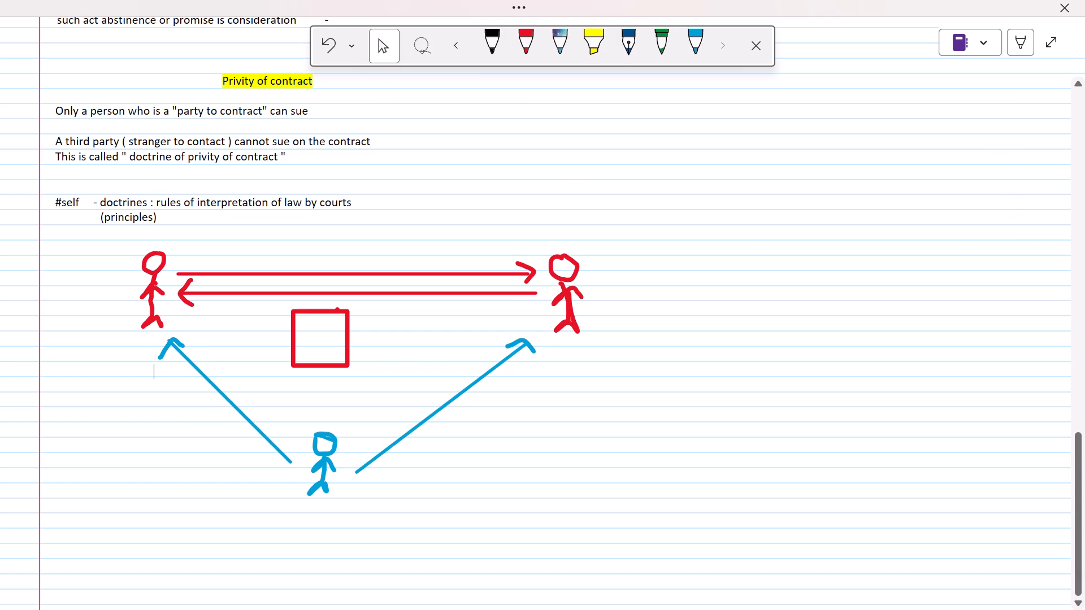
{"action": "left_click", "coordinate": [346, 342]}
{"action": "left_click_drag", "start_coordinate": [322, 370], "coordinate": [323, 384]}
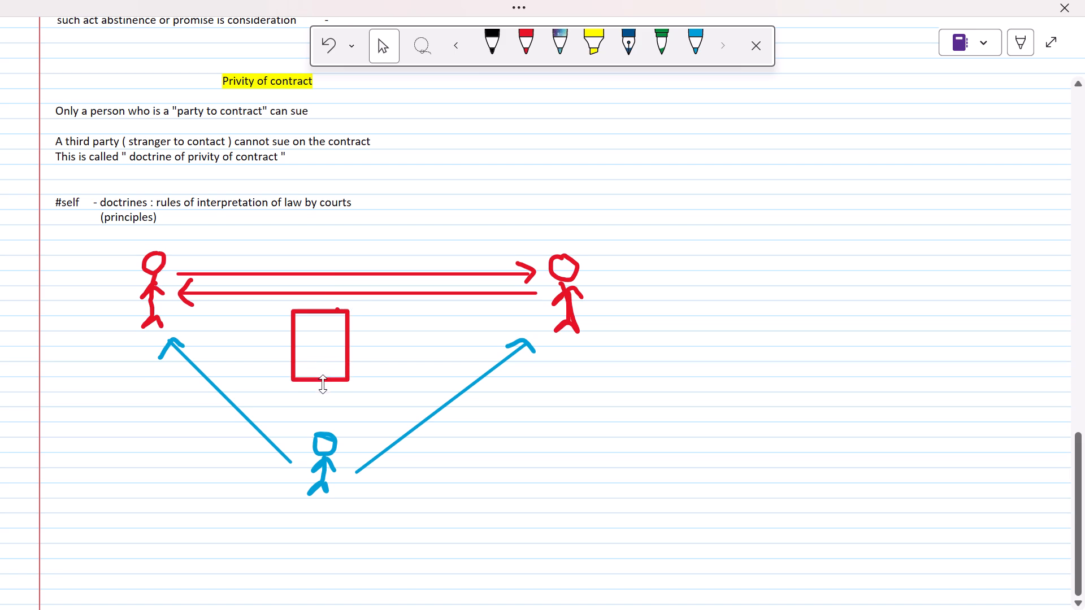
{"action": "left_click_drag", "start_coordinate": [323, 384], "coordinate": [322, 389]}
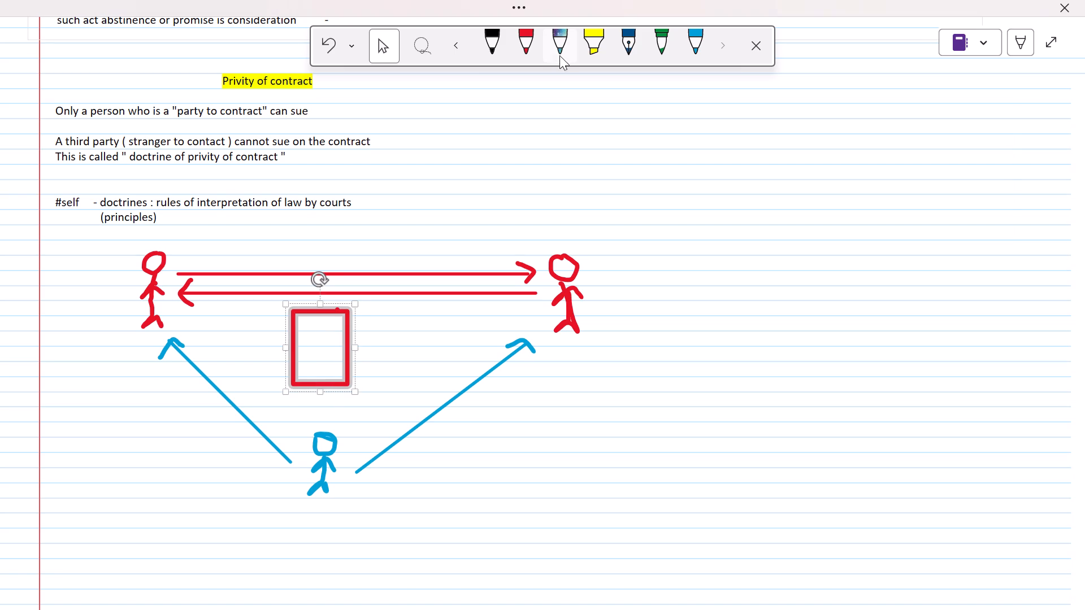
Draw five short red horizontal strokes inside the rectangle to represent lines of text on the contract.
{"action": "left_click", "coordinate": [526, 45]}
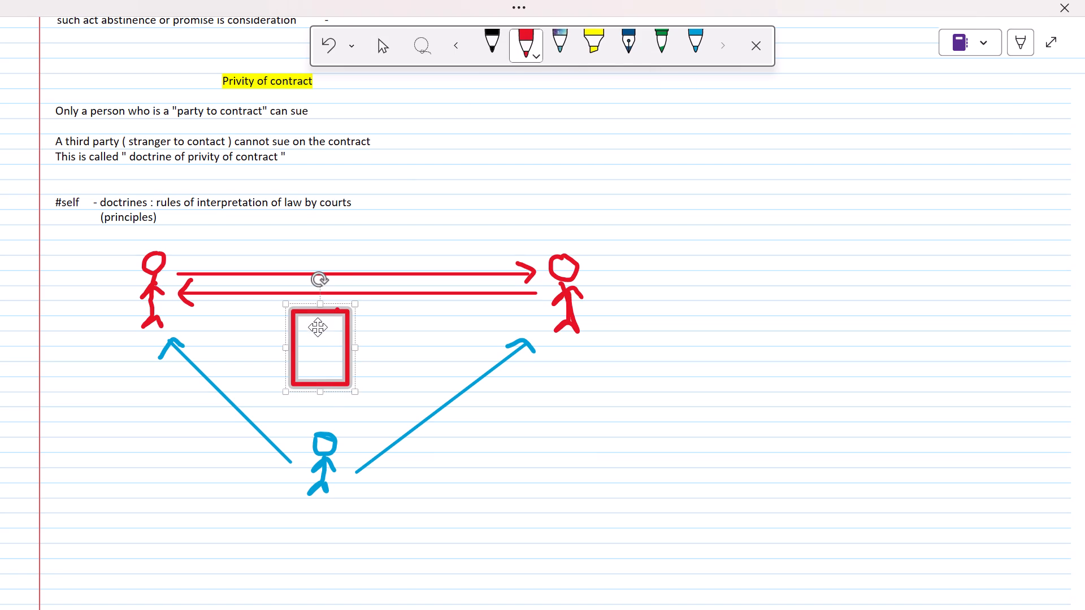
{"action": "left_click", "coordinate": [391, 329]}
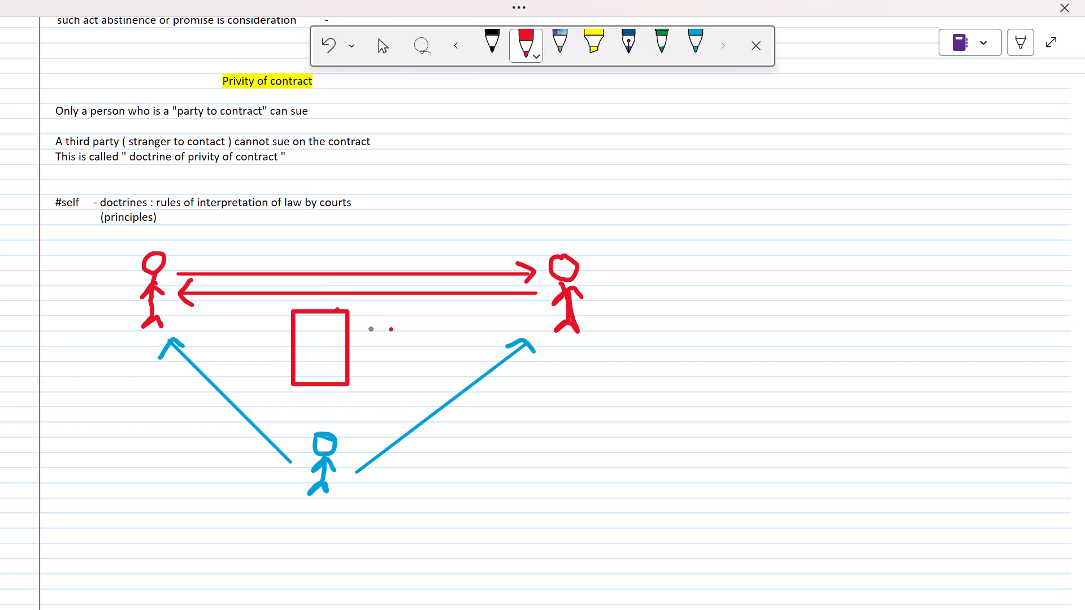
{"action": "left_click_drag", "start_coordinate": [313, 323], "coordinate": [328, 323]}
{"action": "left_click_drag", "start_coordinate": [309, 334], "coordinate": [331, 334]}
{"action": "left_click_drag", "start_coordinate": [302, 345], "coordinate": [336, 345]}
{"action": "left_click_drag", "start_coordinate": [299, 352], "coordinate": [327, 356]}
{"action": "left_click_drag", "start_coordinate": [309, 363], "coordinate": [328, 366]}
Draw small red signature marks just below the rectangle's two bottom corners, A at the first party's side and B at the second's.
{"action": "left_click_drag", "start_coordinate": [357, 387], "coordinate": [366, 387]}
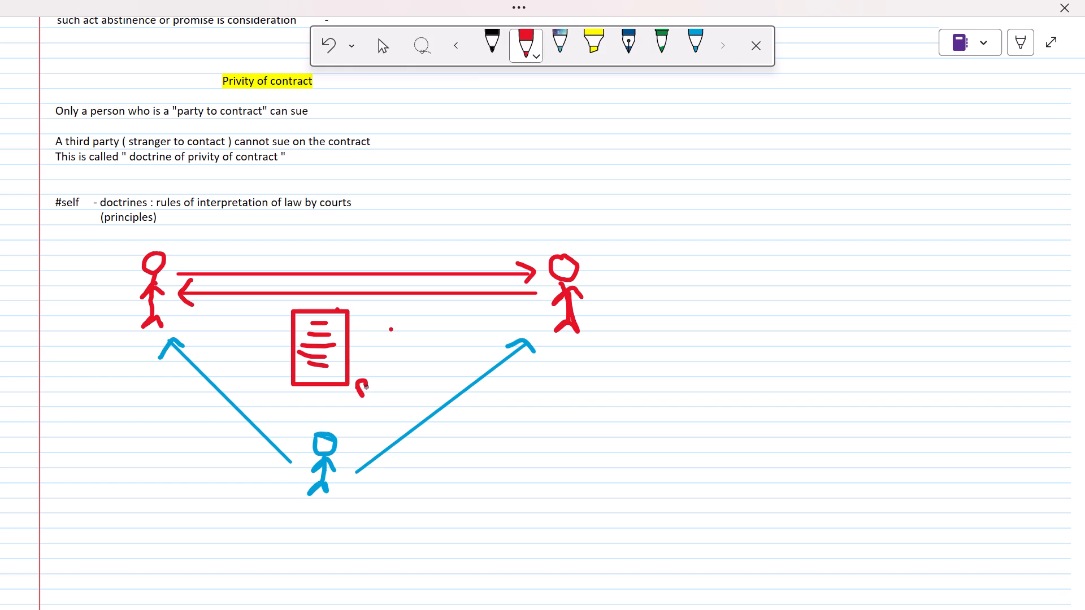
{"action": "left_click_drag", "start_coordinate": [366, 387], "coordinate": [361, 397]}
{"action": "left_click_drag", "start_coordinate": [288, 390], "coordinate": [303, 398]}
{"action": "left_click_drag", "start_coordinate": [303, 398], "coordinate": [291, 397]}
Add the text label "Cannot sue" beside the blue arrow that points to the second red figure.
{"action": "left_click", "coordinate": [388, 42]}
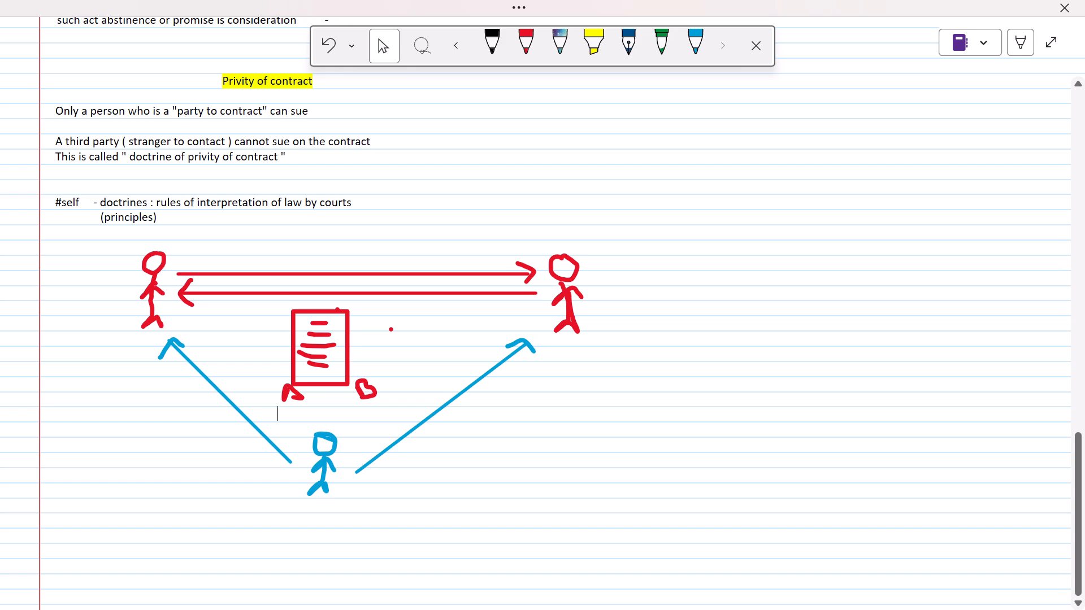
{"action": "left_click", "coordinate": [493, 395]}
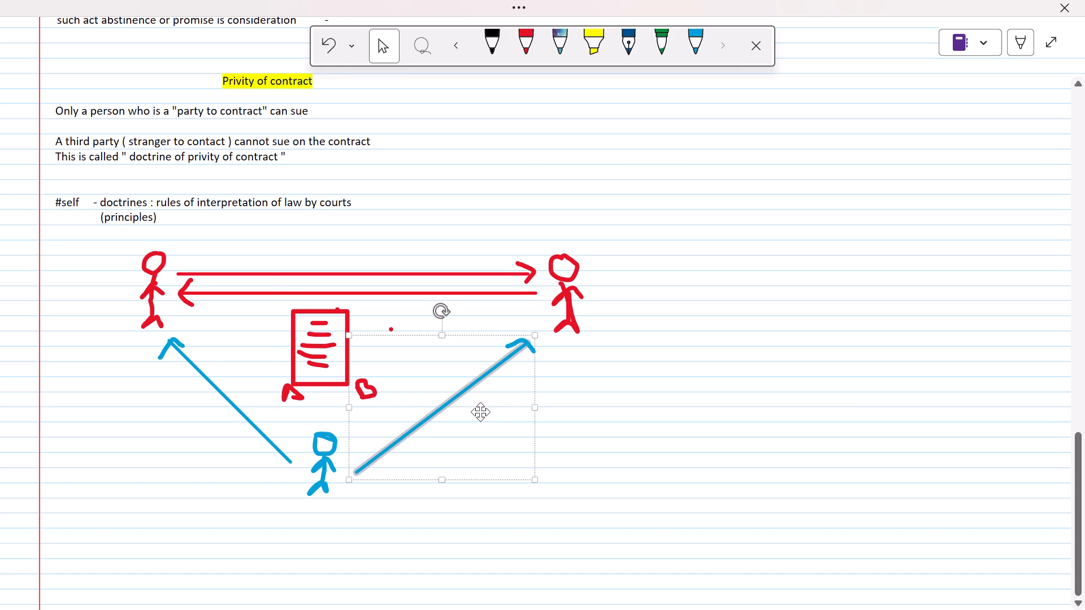
{"action": "left_click", "coordinate": [485, 403]}
{"action": "left_click", "coordinate": [671, 390]}
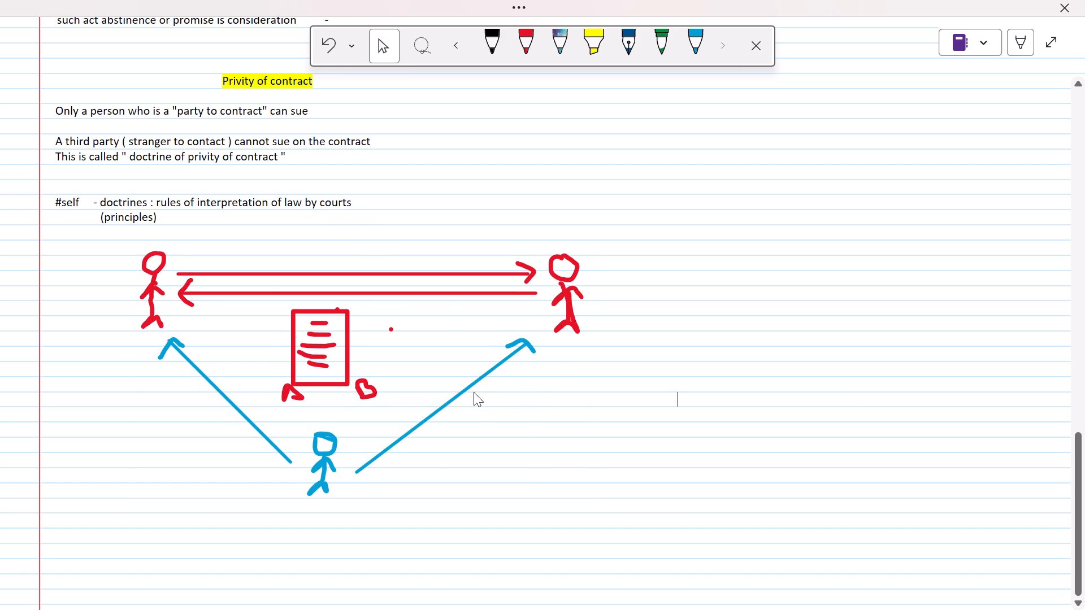
{"action": "double_click", "coordinate": [492, 396]}
{"action": "left_click", "coordinate": [674, 382]}
{"action": "double_click", "coordinate": [526, 401]}
{"action": "left_click", "coordinate": [624, 382]}
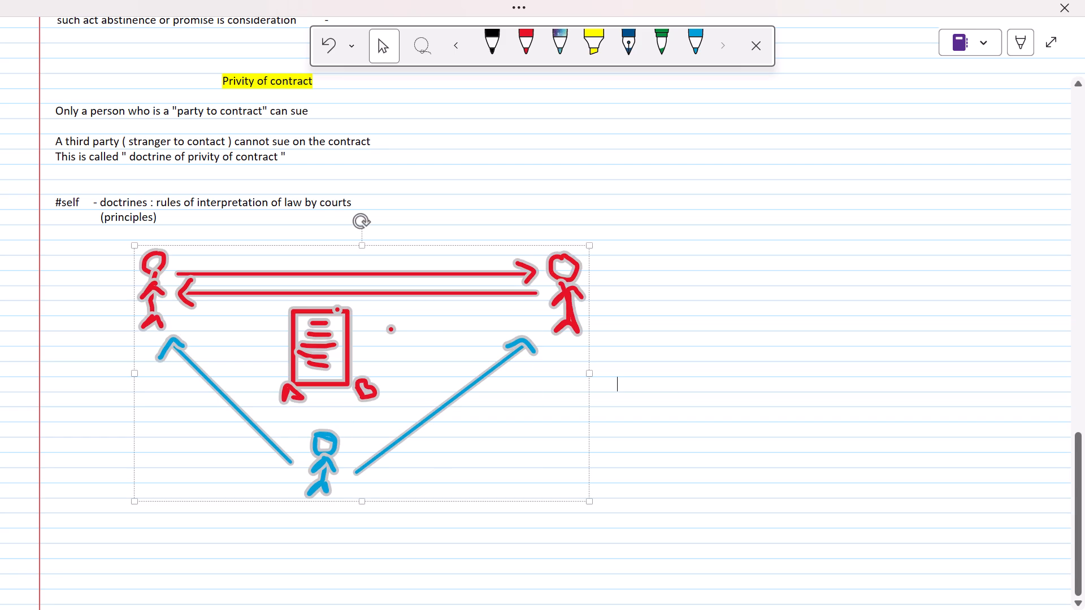
{"action": "left_click", "coordinate": [489, 413]}
{"action": "left_click", "coordinate": [489, 413]}
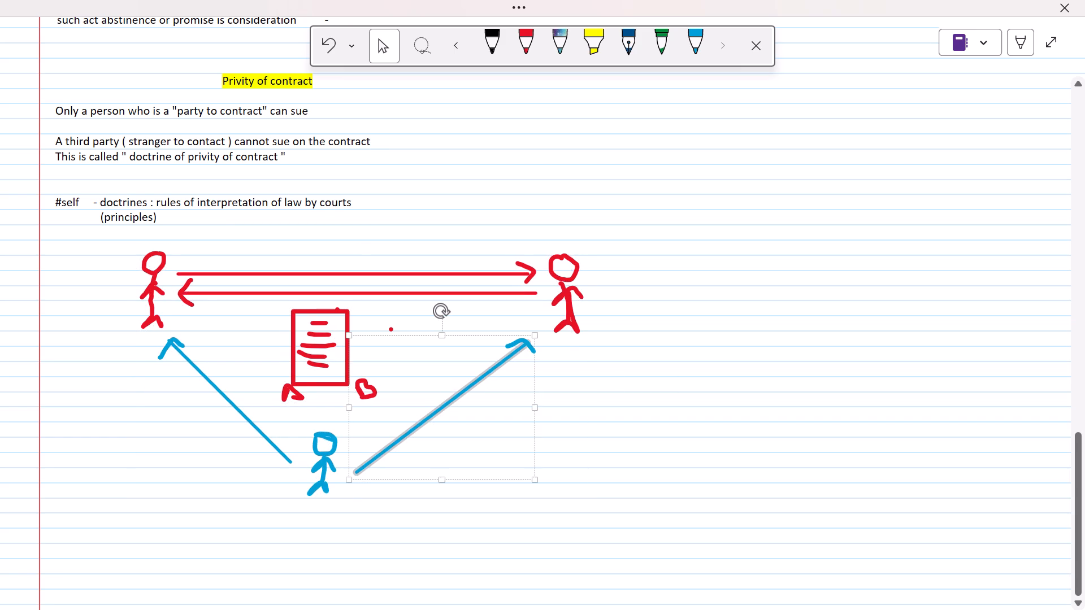
{"action": "left_click", "coordinate": [665, 377]}
{"action": "right_click", "coordinate": [484, 399]}
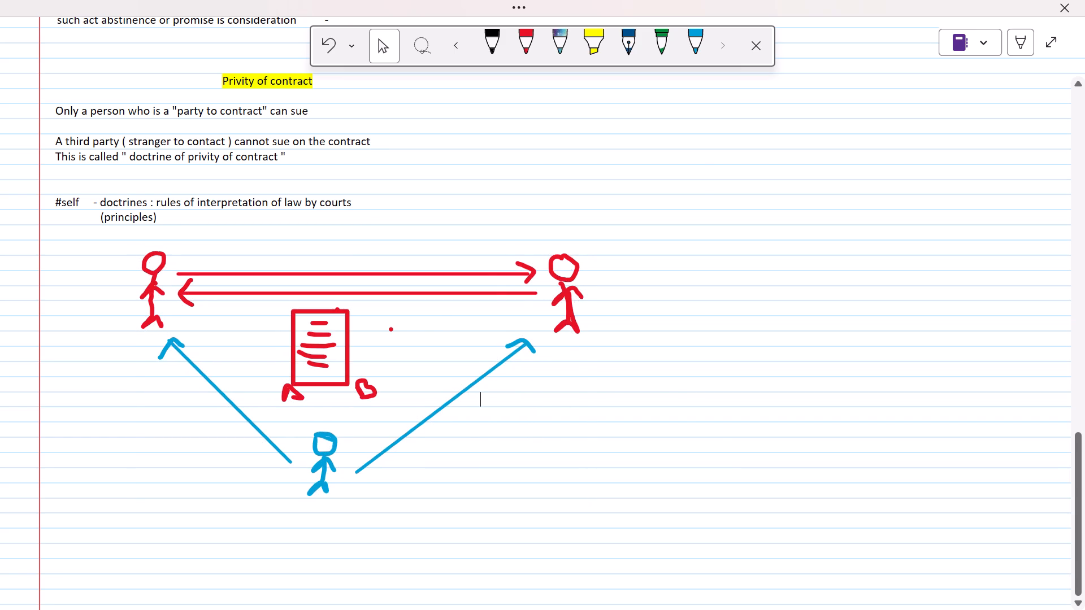
{"action": "left_click", "coordinate": [836, 346]}
{"action": "type", "text": "cannot"}
{"action": "key", "text": "space"}
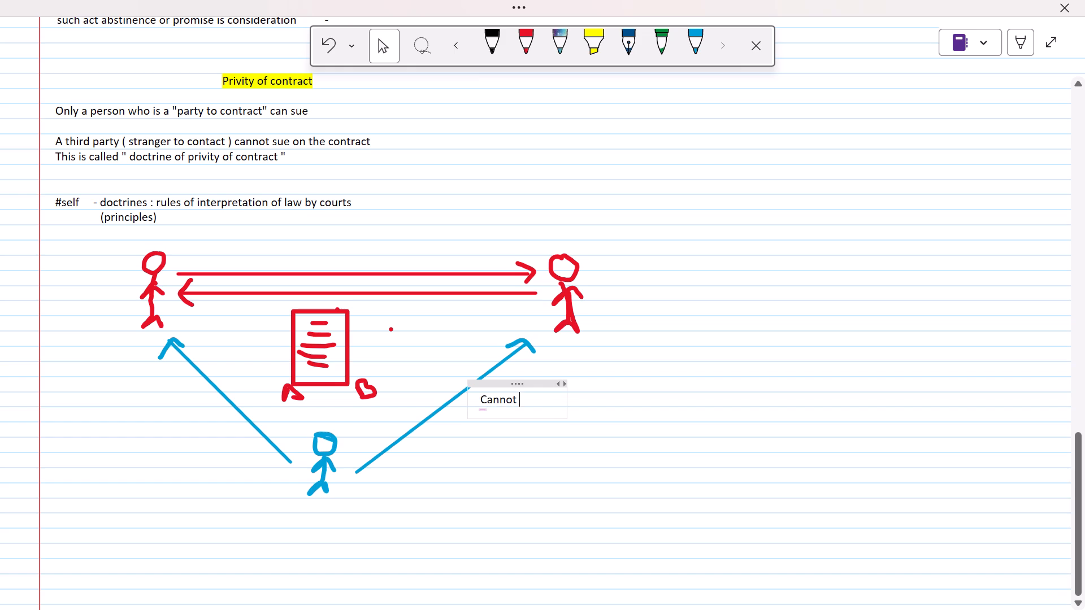
{"action": "type", "text": "su e"}
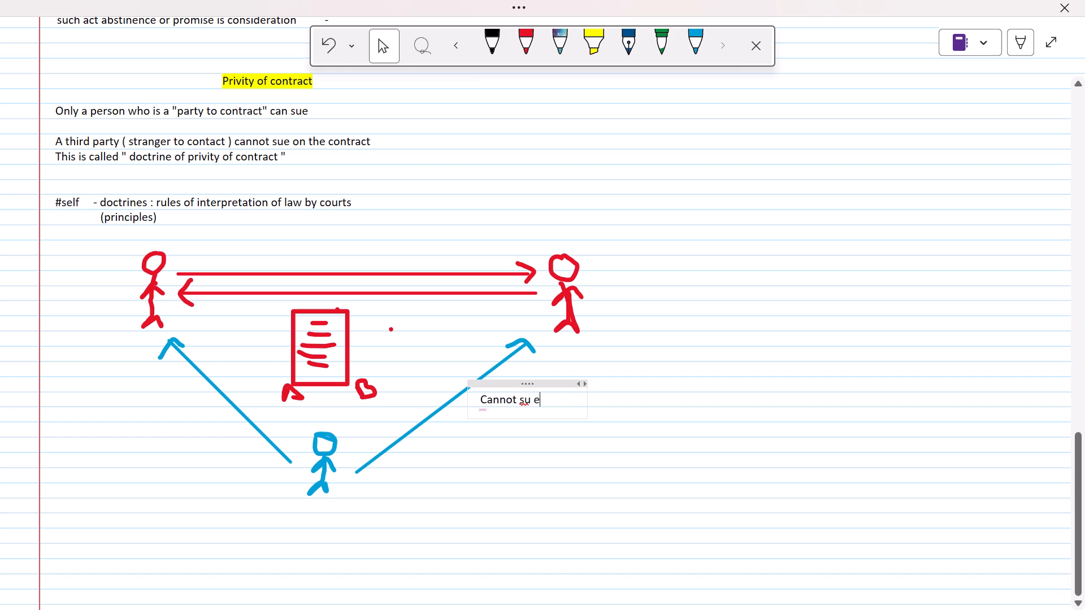
{"action": "key", "text": "BackSpace"}
{"action": "key", "text": "BackSpace"}
{"action": "key", "text": "e"}
Add the text label "Cannot sue" beside the blue arrow that points to the first red figure.
{"action": "left_click", "coordinate": [133, 399]}
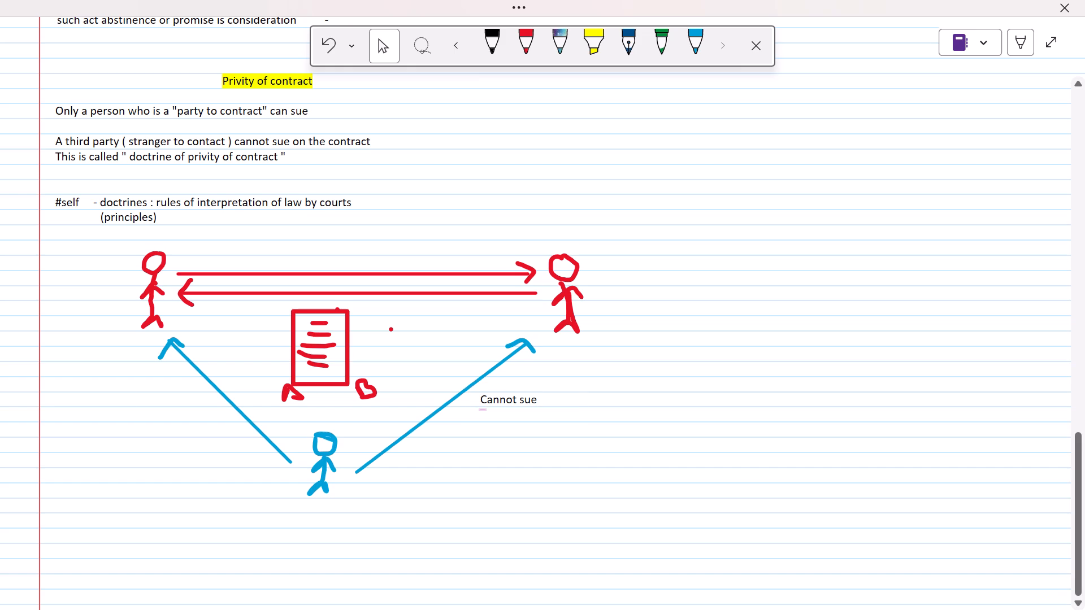
{"action": "type", "text": "cannot sue"}
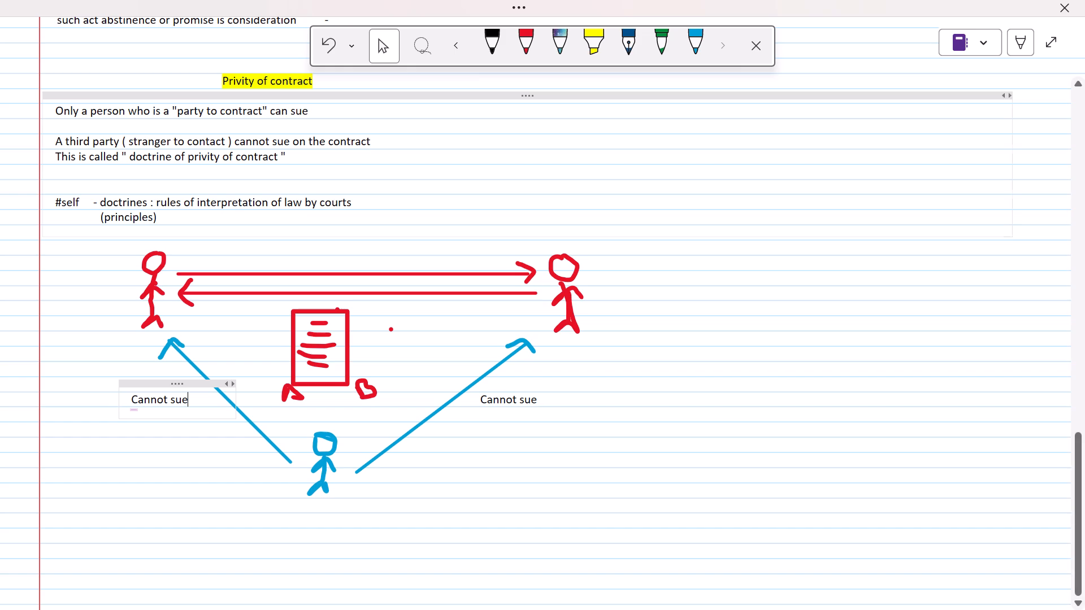
Shade the inside of the red contract rectangle with the yellow highlighter, covering its lines of text.
{"action": "left_click", "coordinate": [597, 40]}
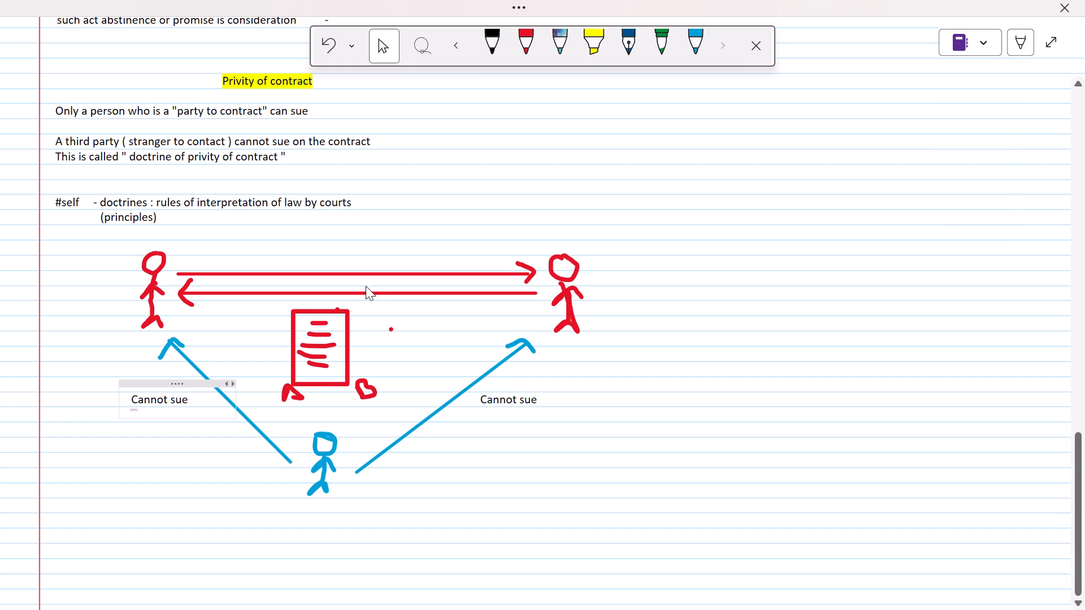
{"action": "left_click", "coordinate": [589, 37]}
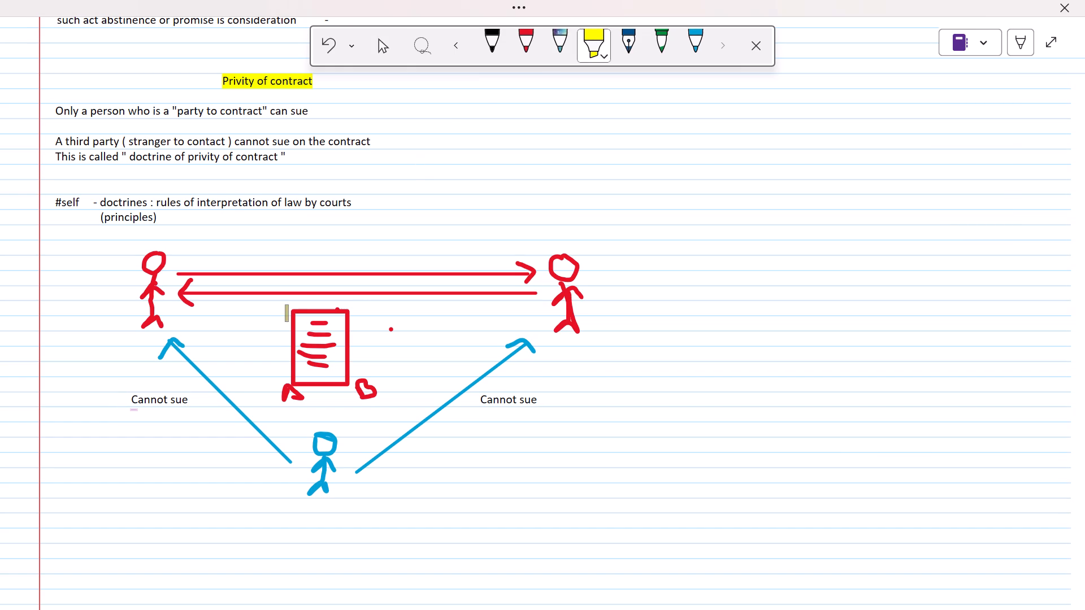
{"action": "left_click_drag", "start_coordinate": [298, 319], "coordinate": [325, 317]}
{"action": "left_click_drag", "start_coordinate": [325, 317], "coordinate": [335, 361]}
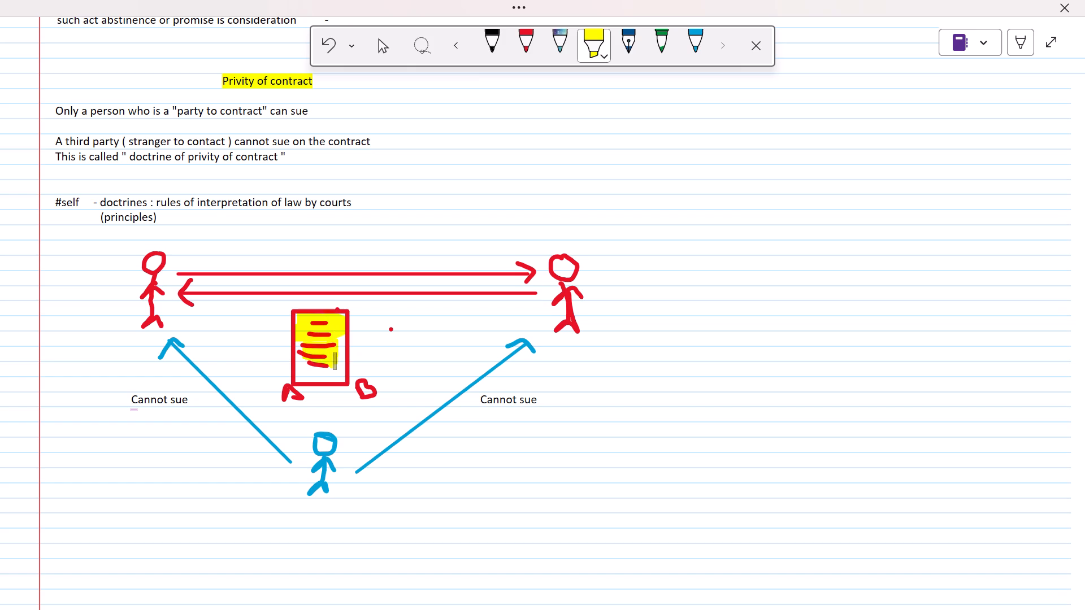
{"action": "left_click_drag", "start_coordinate": [335, 361], "coordinate": [335, 377]}
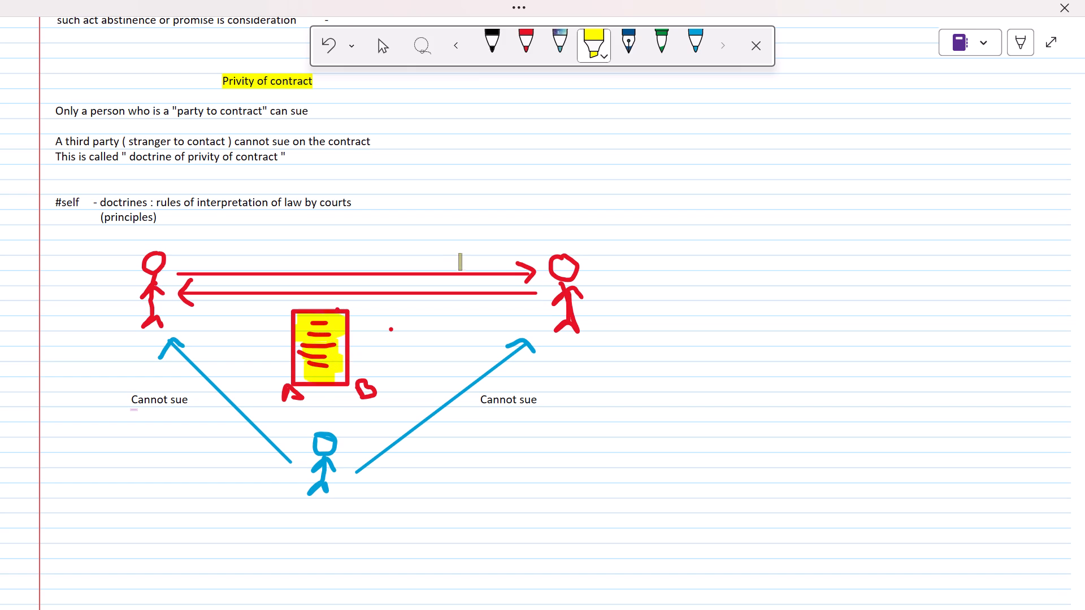
Add the text label "(stranger)" next to the feet of the blue stick figure.
{"action": "scroll", "coordinate": [472, 241], "scroll_direction": "down", "scroll_amount": 3}
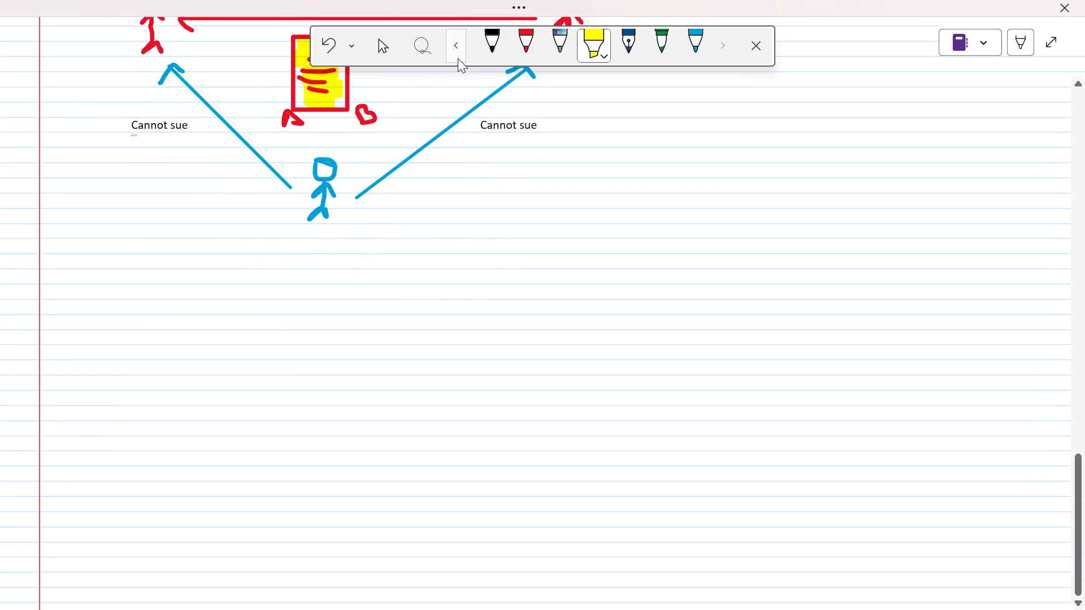
{"action": "left_click", "coordinate": [380, 45]}
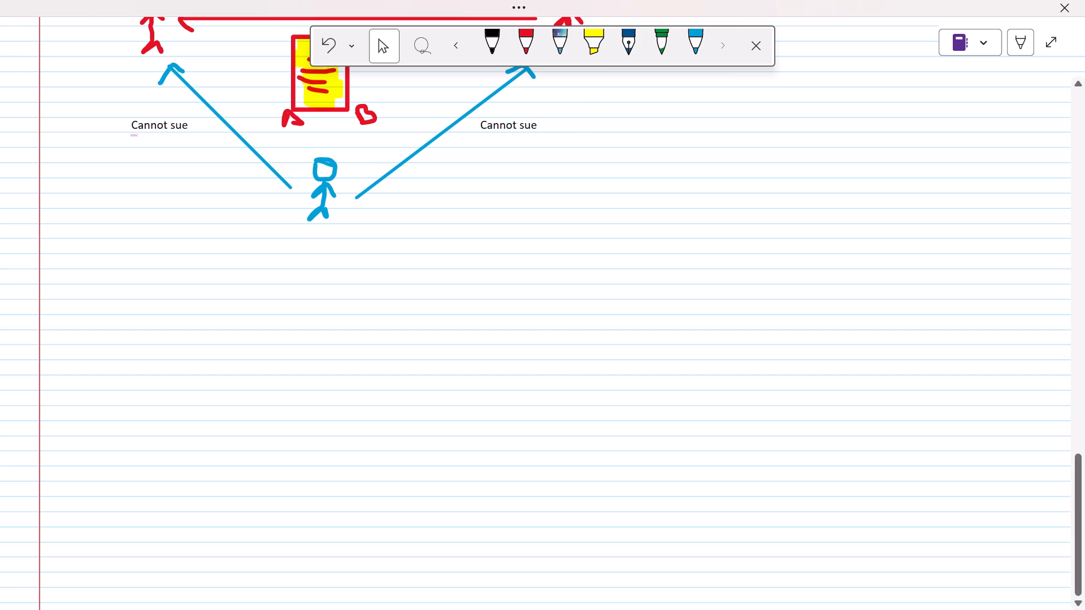
{"action": "left_click", "coordinate": [380, 217]}
{"action": "type", "text": "(strang"}
{"action": "key", "text": "e"}
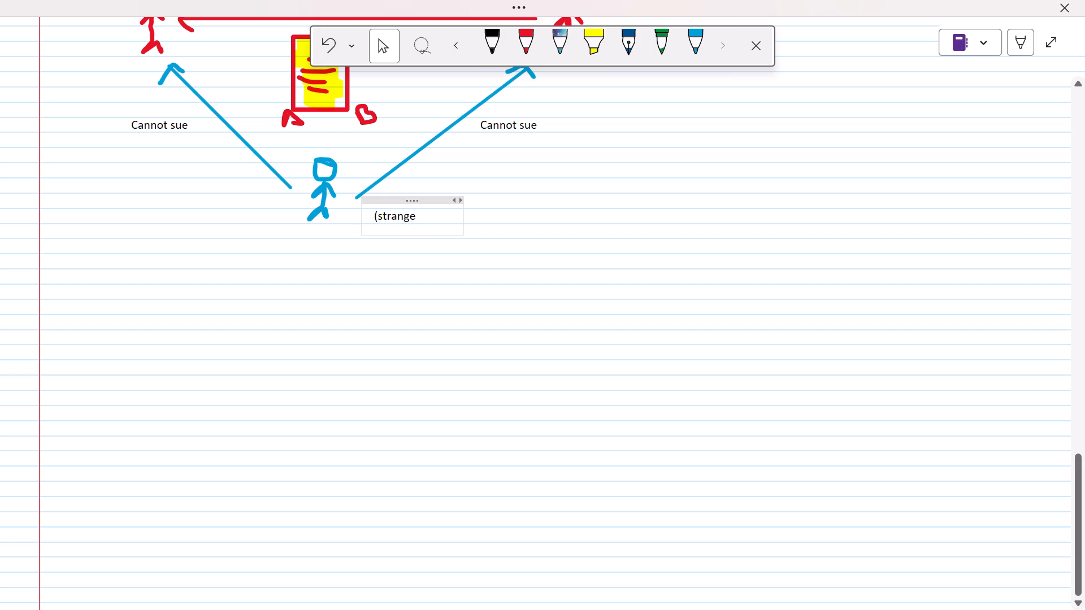
{"action": "type", "text": "r)"}
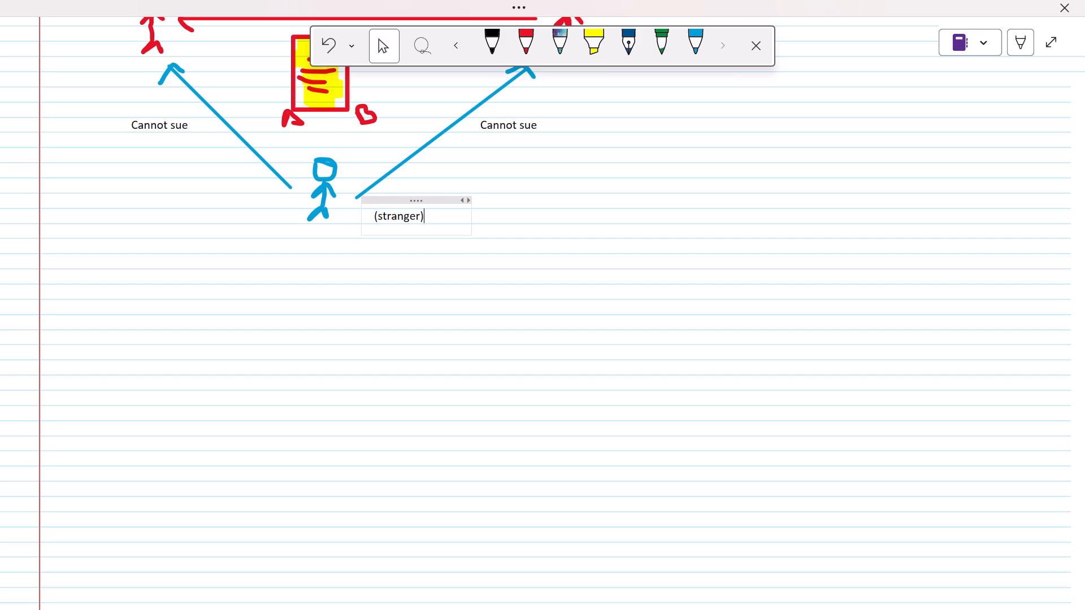
Colour the past, present and future lines of the consideration definition red.
{"action": "scroll", "coordinate": [379, 211], "scroll_direction": "up", "scroll_amount": 6}
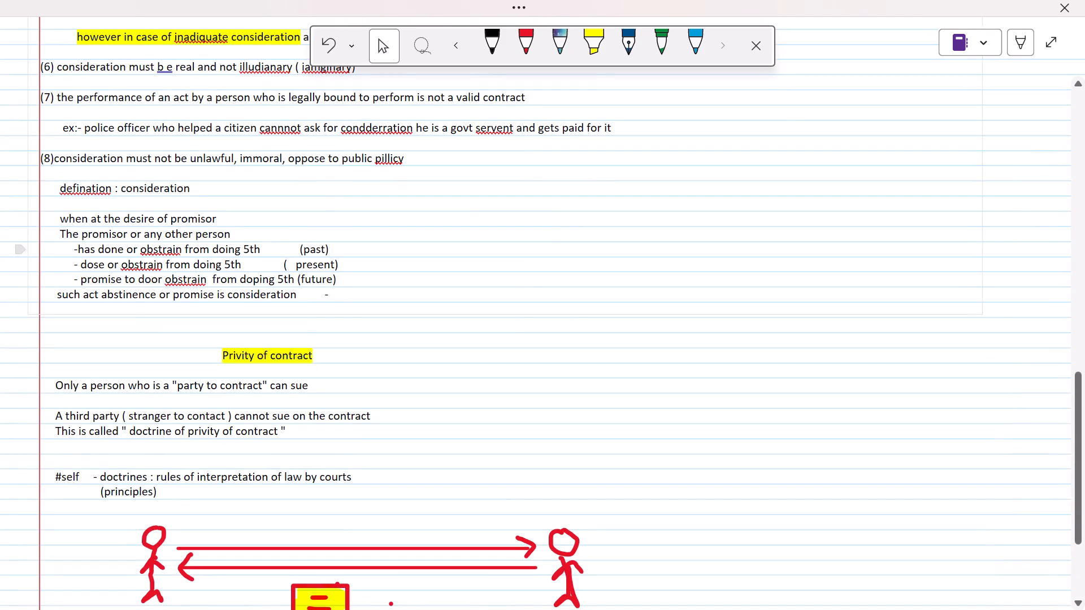
{"action": "left_click_drag", "start_coordinate": [70, 250], "coordinate": [342, 287]}
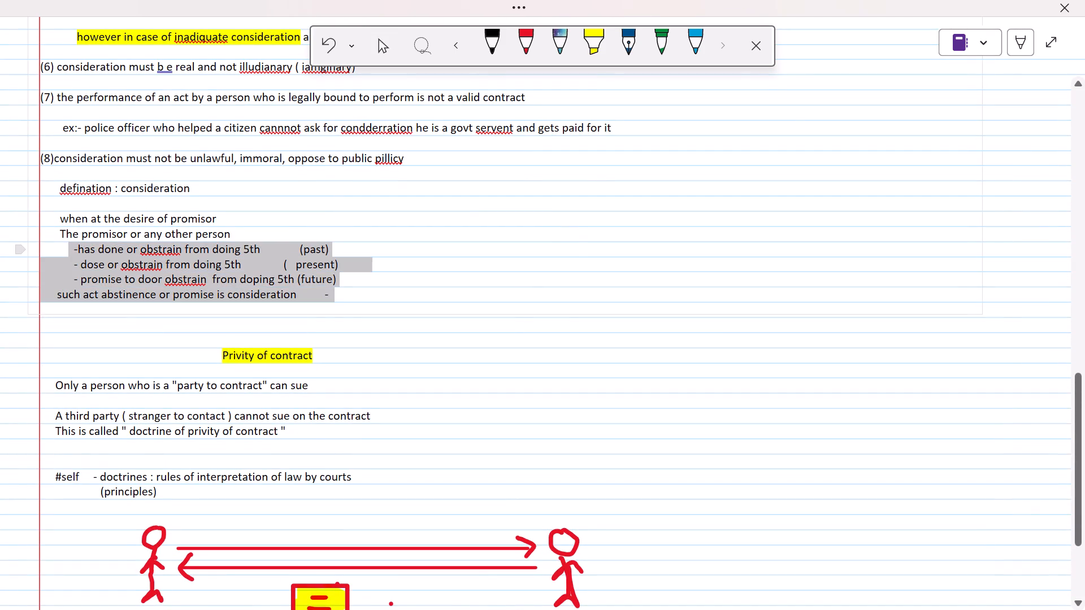
{"action": "left_click_drag", "start_coordinate": [342, 287], "coordinate": [346, 278]}
{"action": "left_click", "coordinate": [446, 253]}
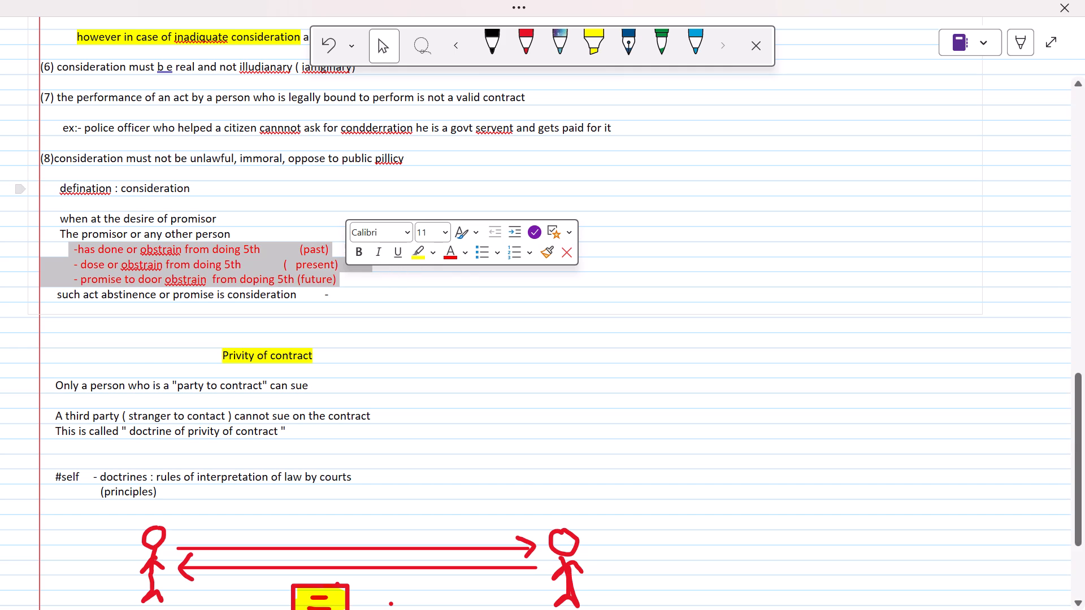
Highlight "consideration" in the definition heading and "act abstinence or promise is consideration" in its closing line in yellow.
{"action": "left_click_drag", "start_coordinate": [117, 190], "coordinate": [198, 187]}
{"action": "left_click", "coordinate": [264, 164]}
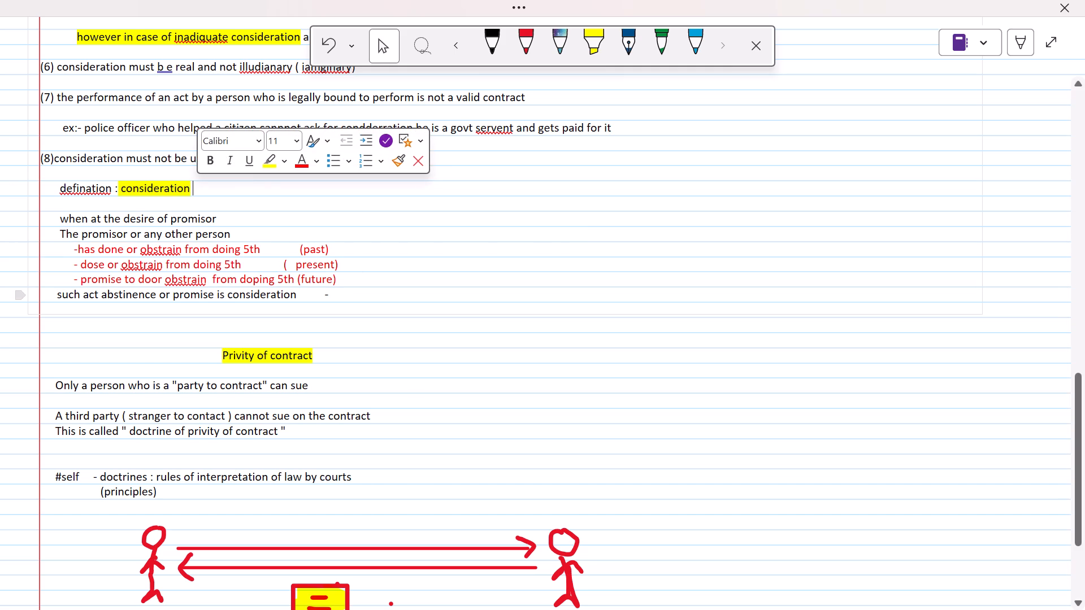
{"action": "left_click_drag", "start_coordinate": [80, 291], "coordinate": [301, 298]}
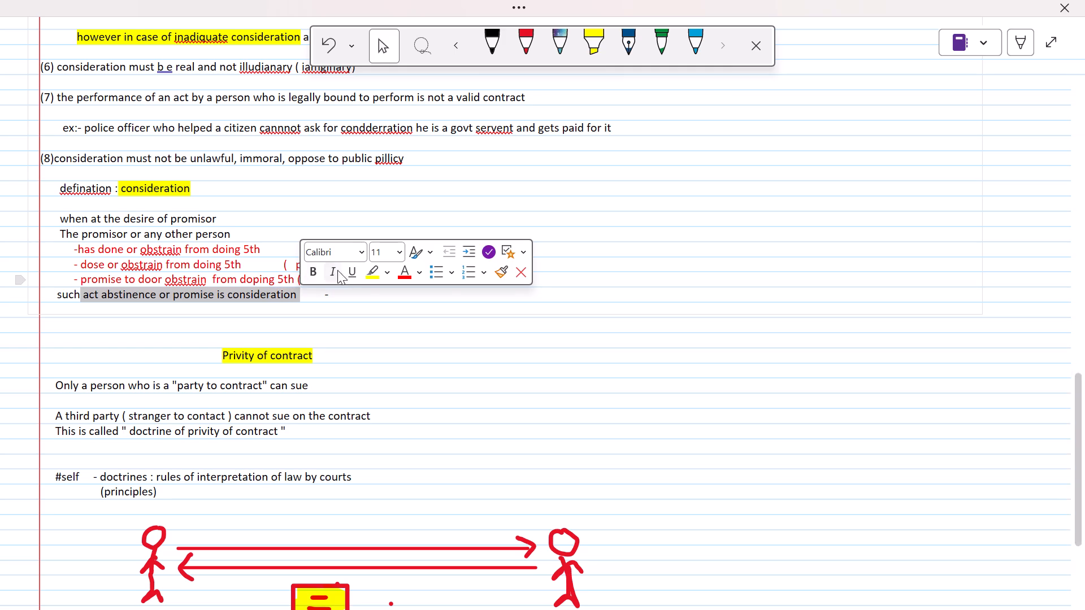
{"action": "left_click", "coordinate": [370, 275]}
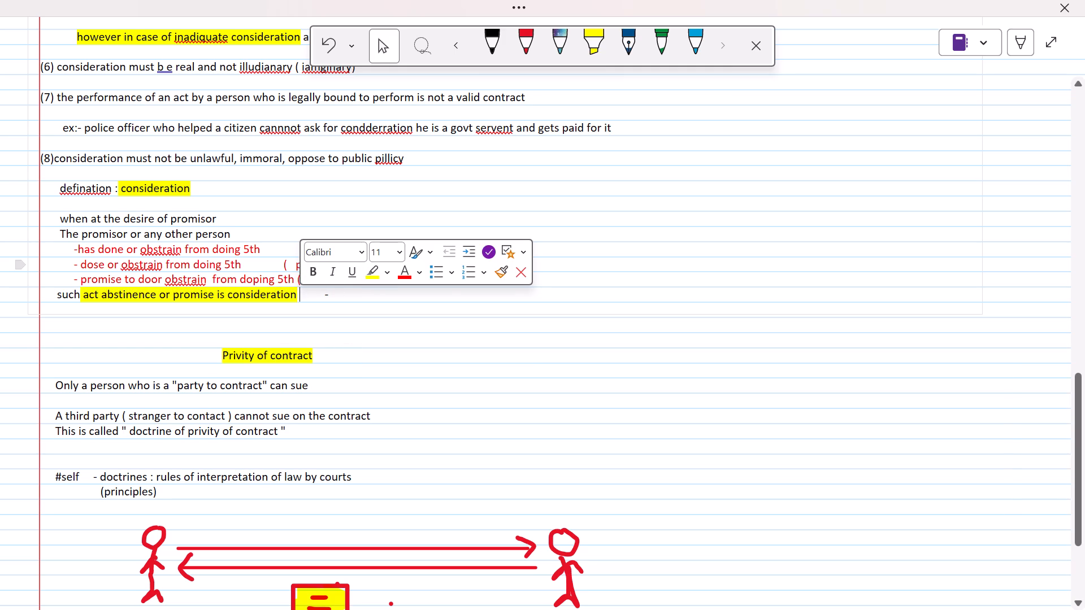
Colour the police officer example under point (7) red.
{"action": "left_click_drag", "start_coordinate": [58, 123], "coordinate": [628, 132]}
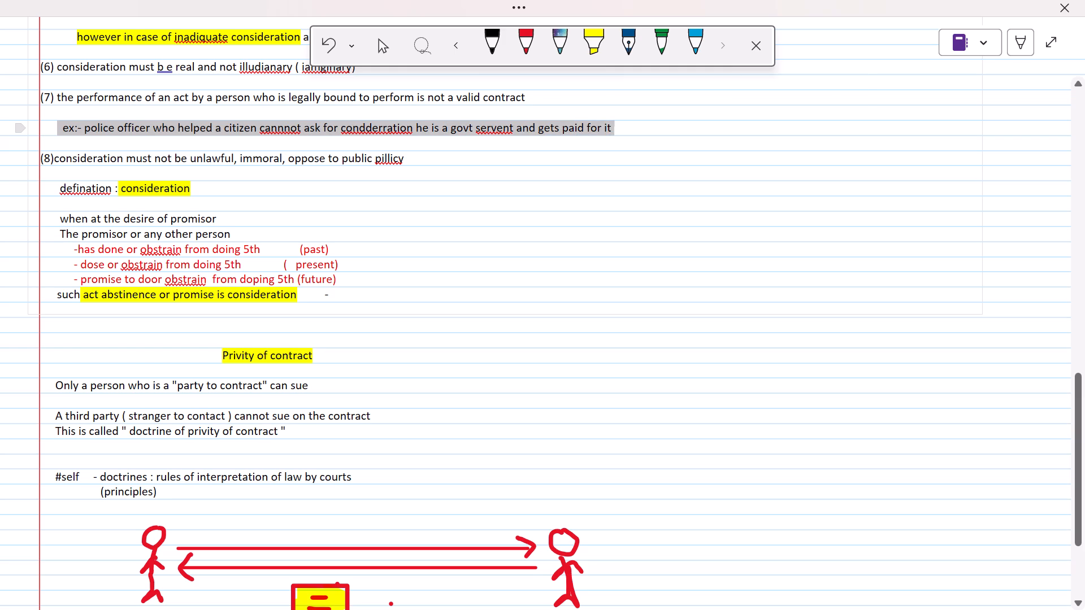
{"action": "right_click", "coordinate": [578, 127]}
{"action": "left_click", "coordinate": [676, 100]}
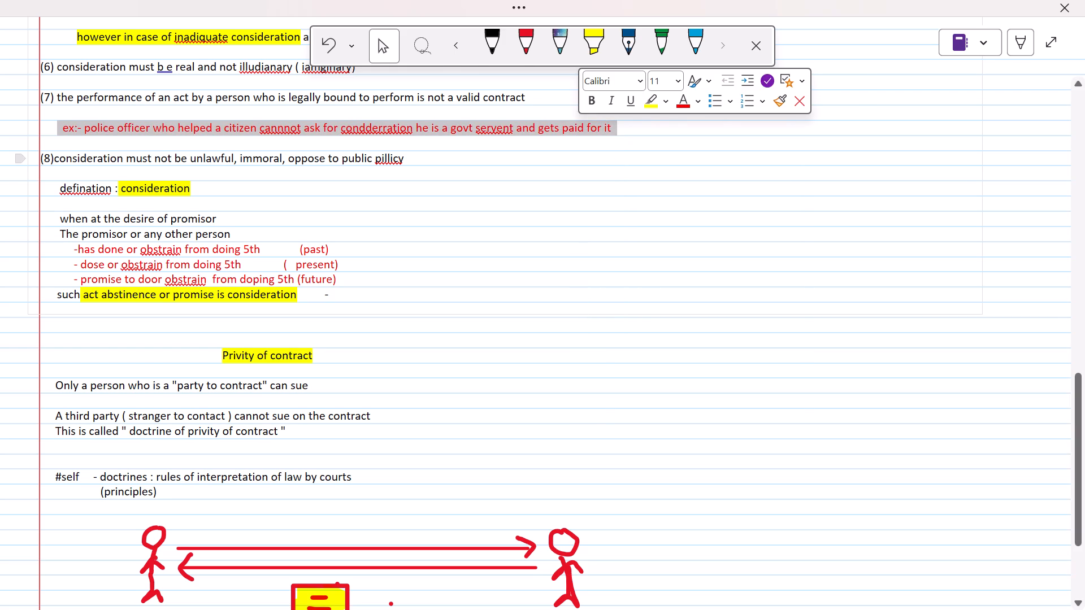
Add the text "Example" on the blank lines below the stranger diagram.
{"action": "scroll", "coordinate": [366, 156], "scroll_direction": "down", "scroll_amount": 3}
{"action": "scroll", "coordinate": [366, 156], "scroll_direction": "up", "scroll_amount": 1}
{"action": "scroll", "coordinate": [366, 156], "scroll_direction": "down", "scroll_amount": 4}
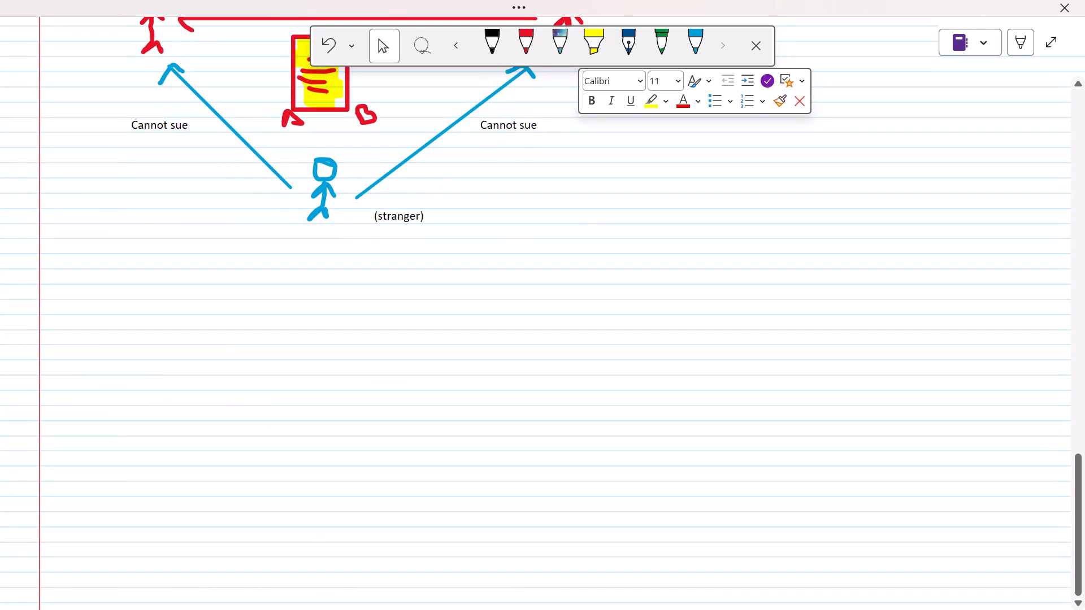
{"action": "left_click", "coordinate": [86, 269]}
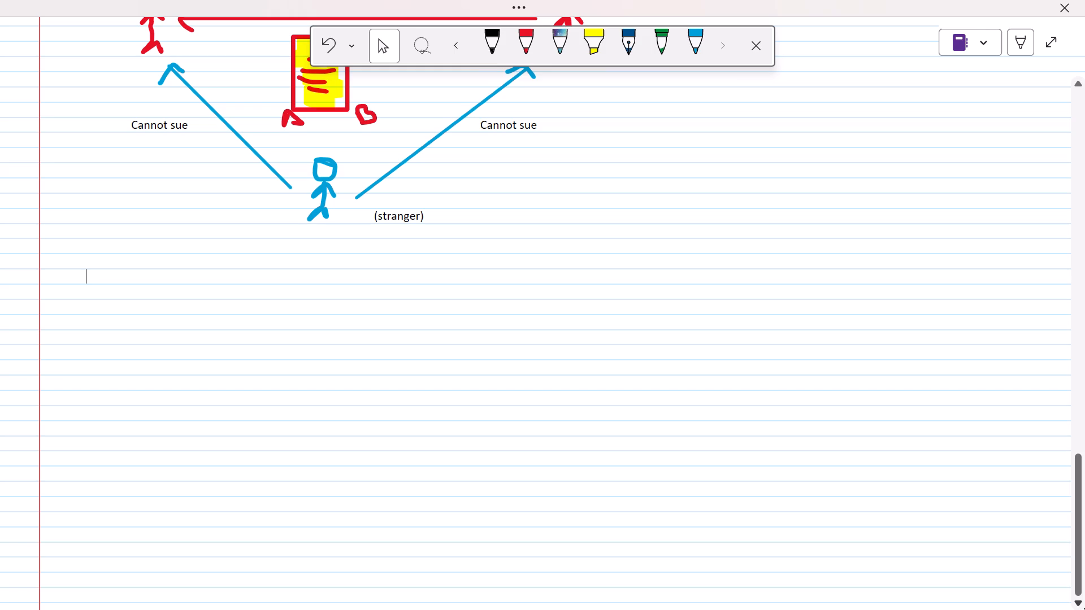
{"action": "key", "text": "e"}
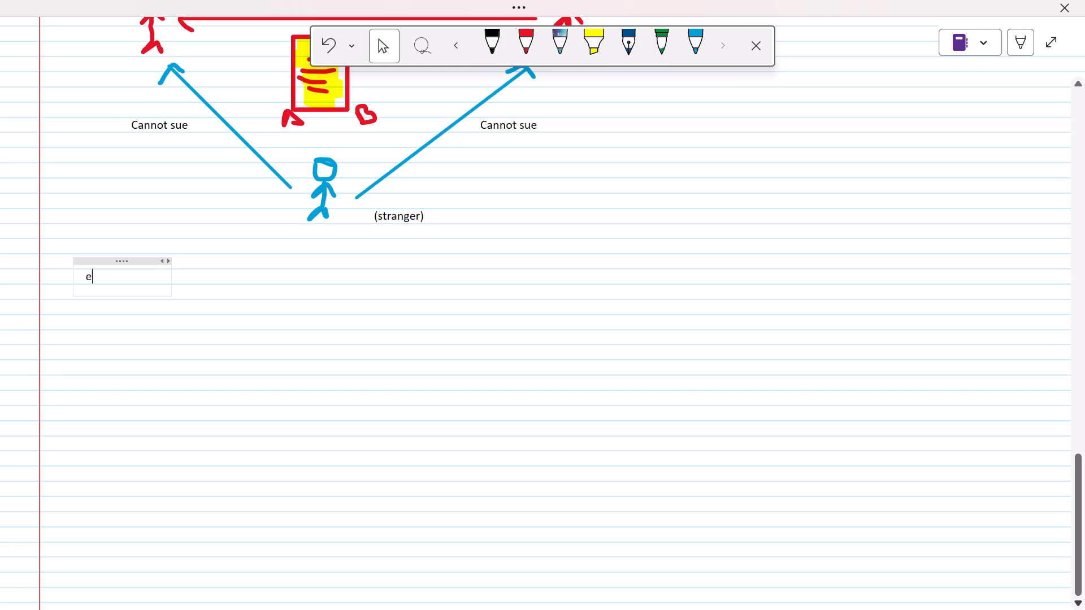
{"action": "type", "text": "xa"}
{"action": "type", "text": "mple"}
{"action": "key", "text": "space"}
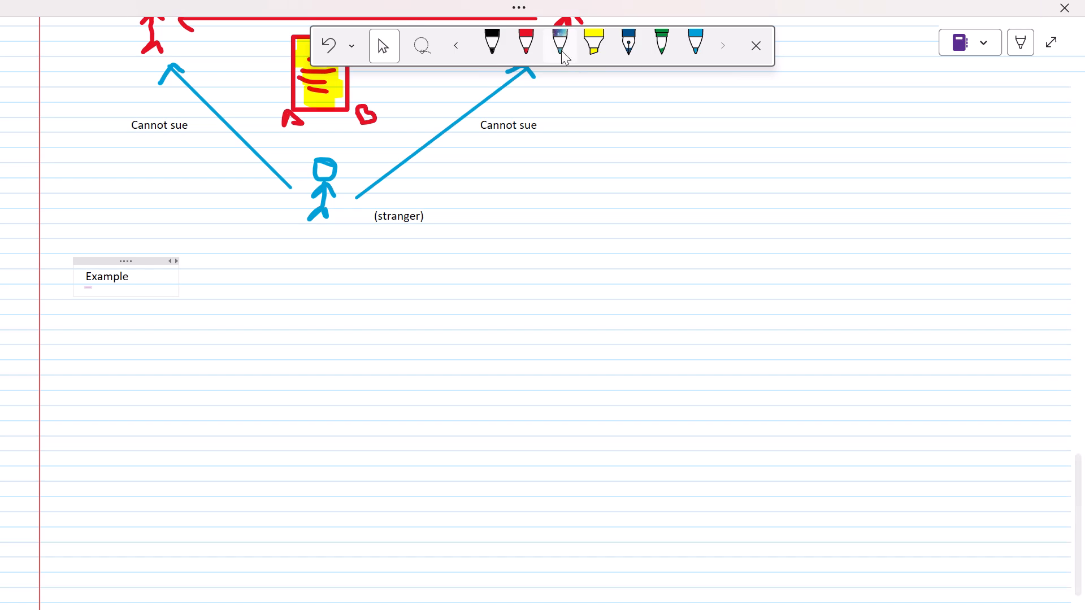
Draw three blue stick figures spaced out in a row beneath the "Example" heading.
{"action": "left_click", "coordinate": [682, 45]}
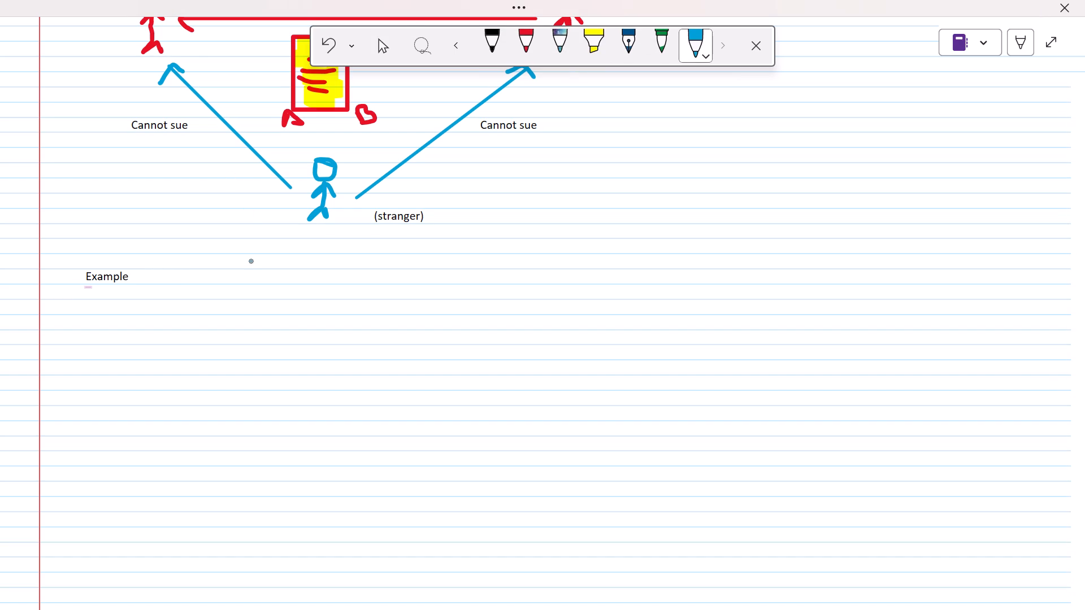
{"action": "left_click", "coordinate": [189, 299]}
{"action": "left_click_drag", "start_coordinate": [186, 323], "coordinate": [186, 324]}
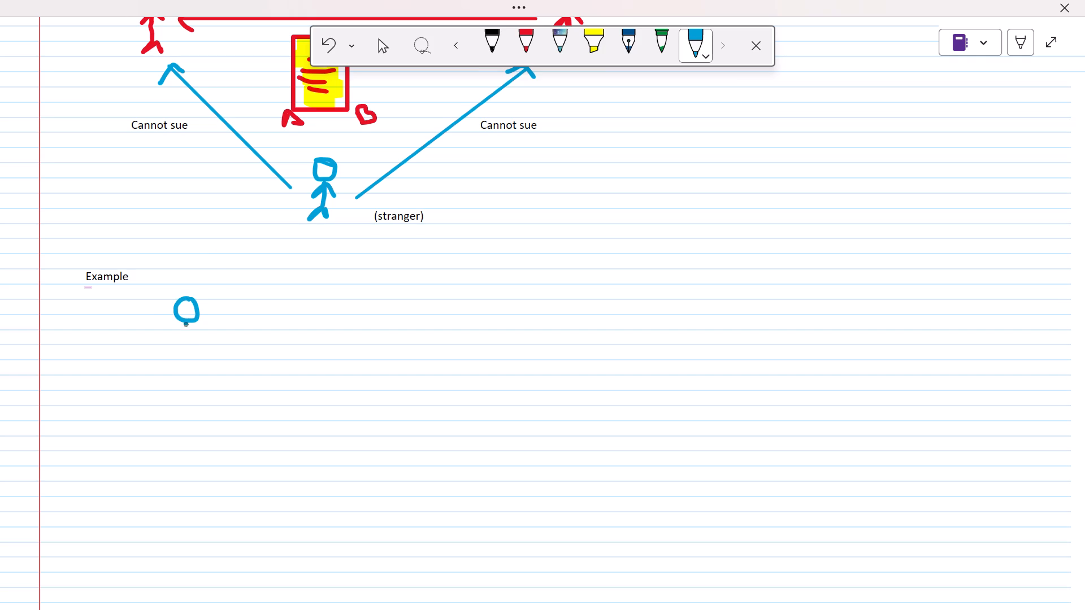
{"action": "left_click_drag", "start_coordinate": [186, 324], "coordinate": [197, 389]}
{"action": "left_click_drag", "start_coordinate": [185, 335], "coordinate": [192, 338]}
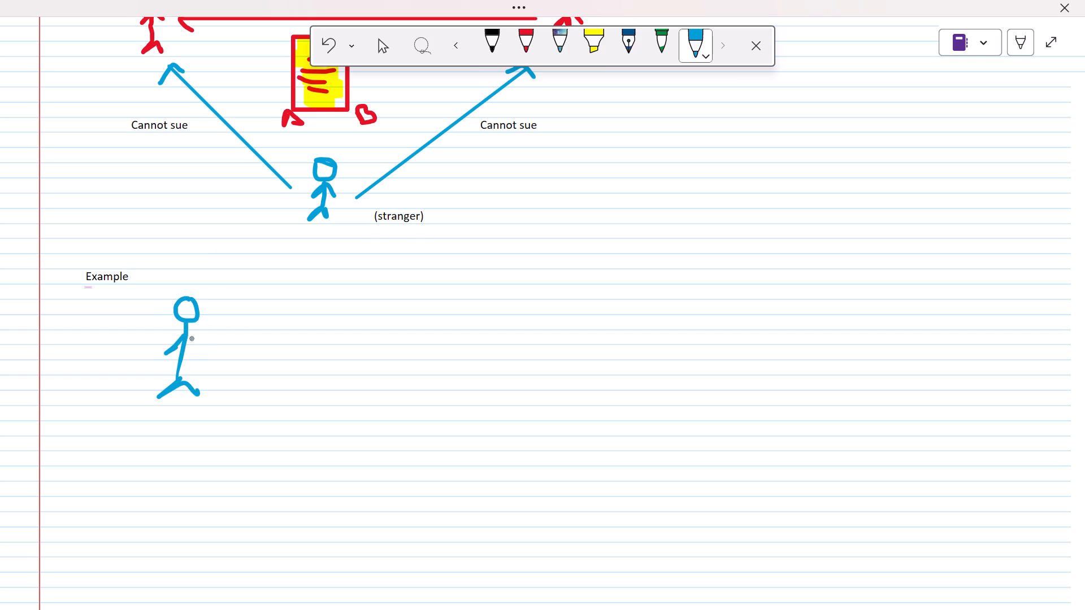
{"action": "left_click_drag", "start_coordinate": [192, 338], "coordinate": [209, 352]}
{"action": "left_click", "coordinate": [509, 292]}
{"action": "left_click_drag", "start_coordinate": [508, 306], "coordinate": [511, 354]}
{"action": "left_click_drag", "start_coordinate": [504, 320], "coordinate": [515, 334]}
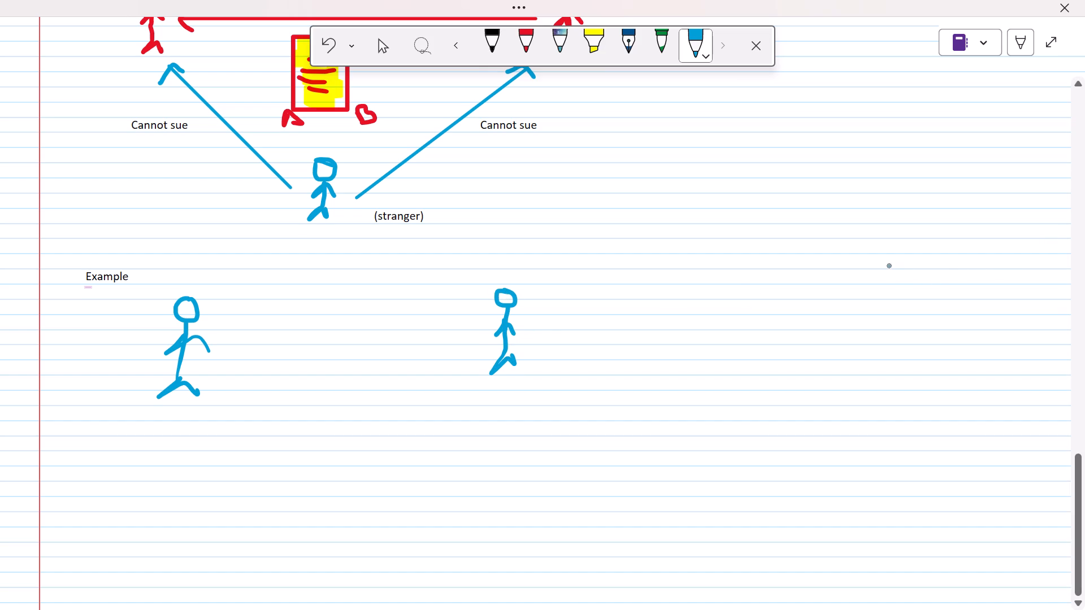
{"action": "left_click", "coordinate": [858, 284]}
{"action": "left_click_drag", "start_coordinate": [855, 307], "coordinate": [850, 318]}
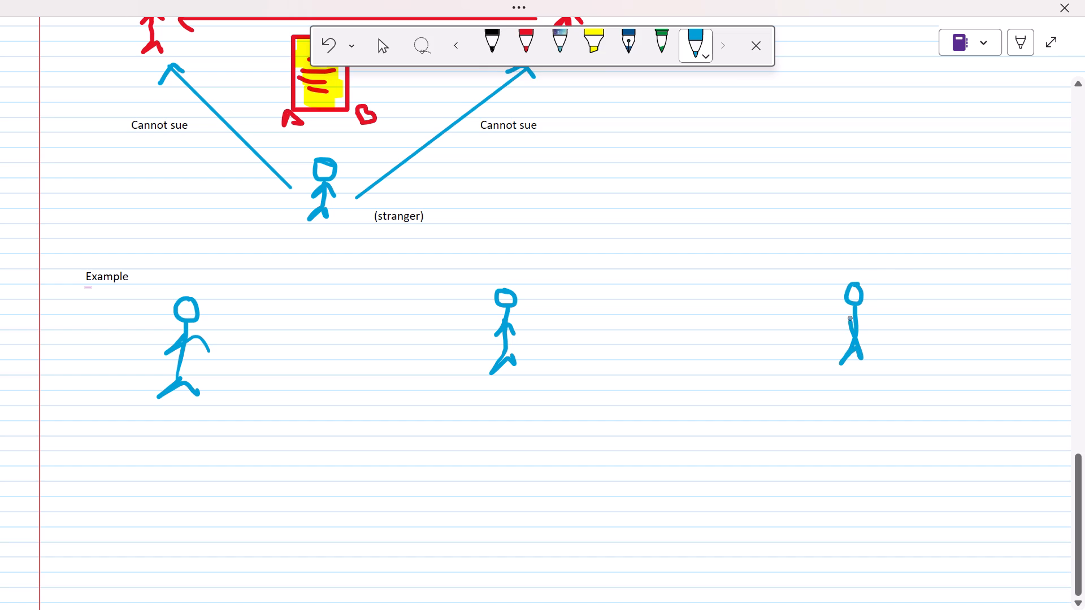
{"action": "left_click_drag", "start_coordinate": [850, 318], "coordinate": [867, 326]}
Draw straight blue arrows from the second stick figure to the third and from the first to the second.
{"action": "left_click_drag", "start_coordinate": [566, 338], "coordinate": [808, 315]}
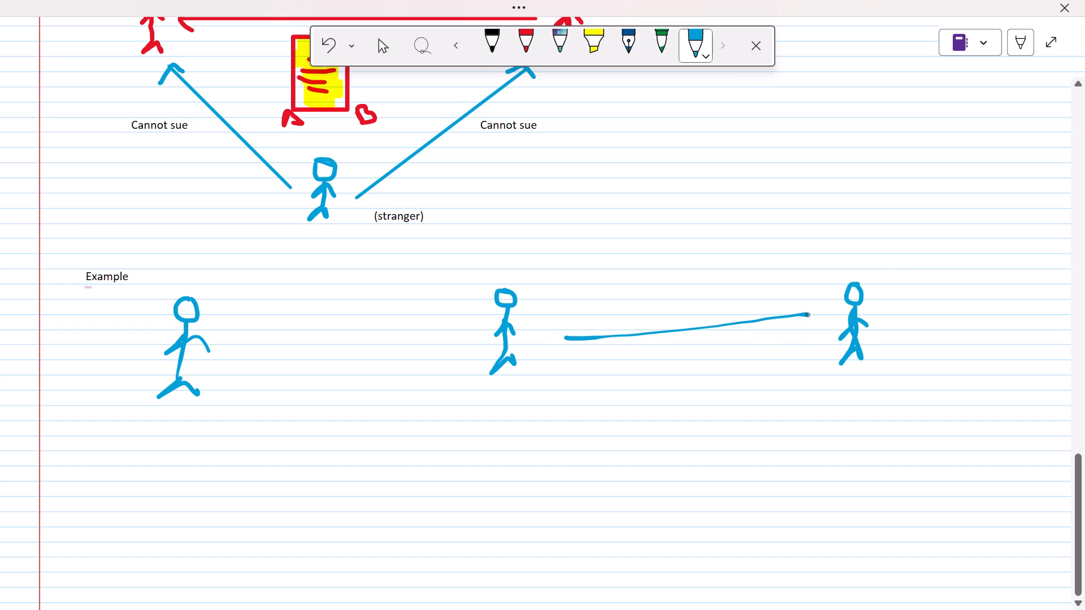
{"action": "left_click_drag", "start_coordinate": [808, 315], "coordinate": [814, 328]}
{"action": "left_click_drag", "start_coordinate": [814, 327], "coordinate": [816, 341]}
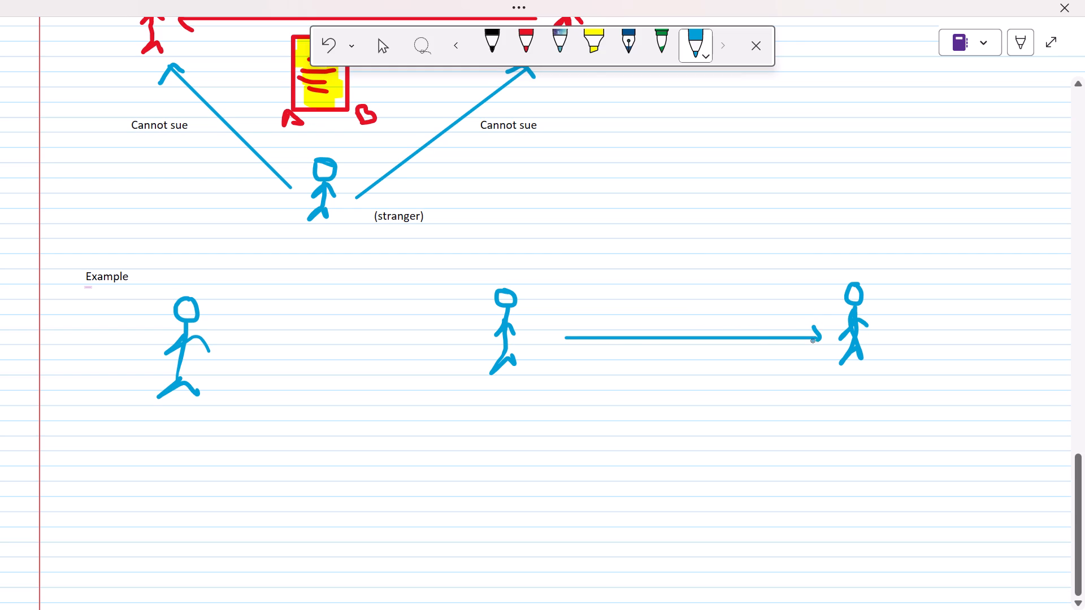
{"action": "left_click_drag", "start_coordinate": [230, 346], "coordinate": [444, 341]}
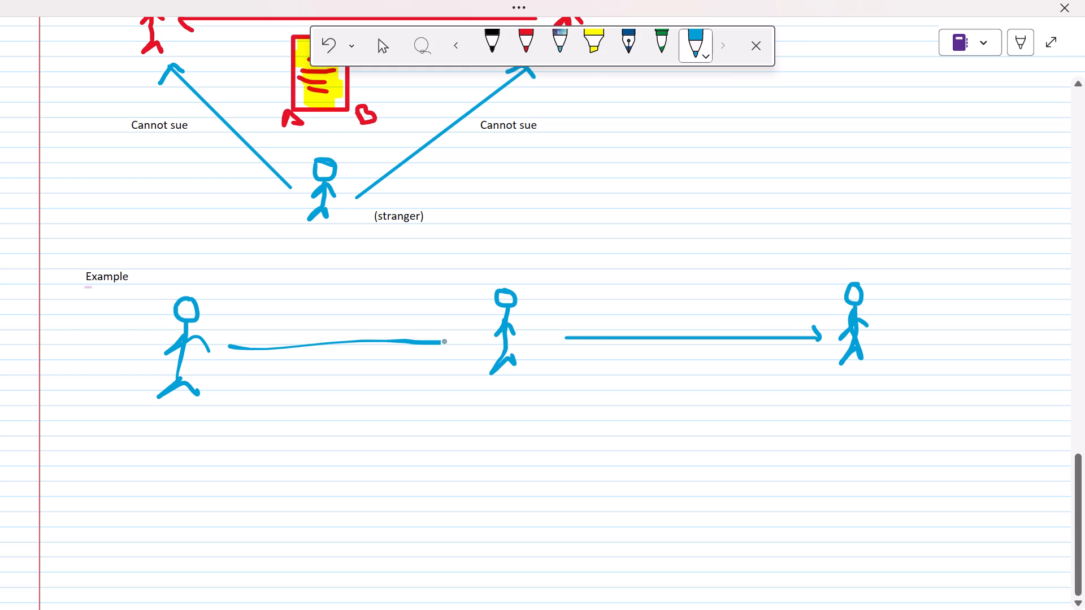
{"action": "left_click_drag", "start_coordinate": [444, 341], "coordinate": [467, 341]}
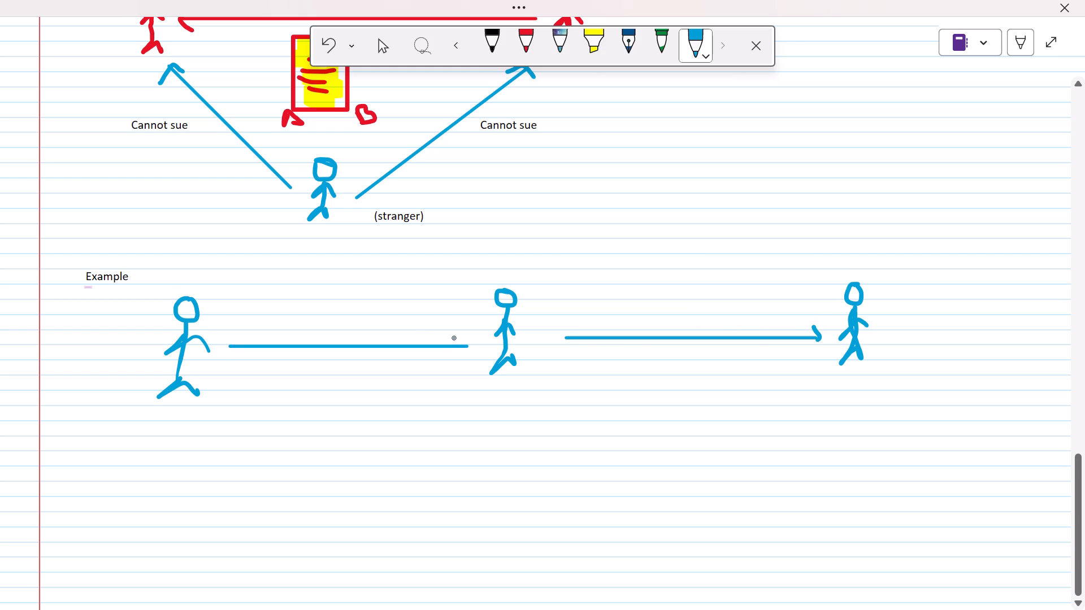
{"action": "left_click_drag", "start_coordinate": [460, 342], "coordinate": [467, 352]}
Draw two curved black arrows beneath the row, from the third stick figure back to the second and to the first.
{"action": "left_click", "coordinate": [480, 51]}
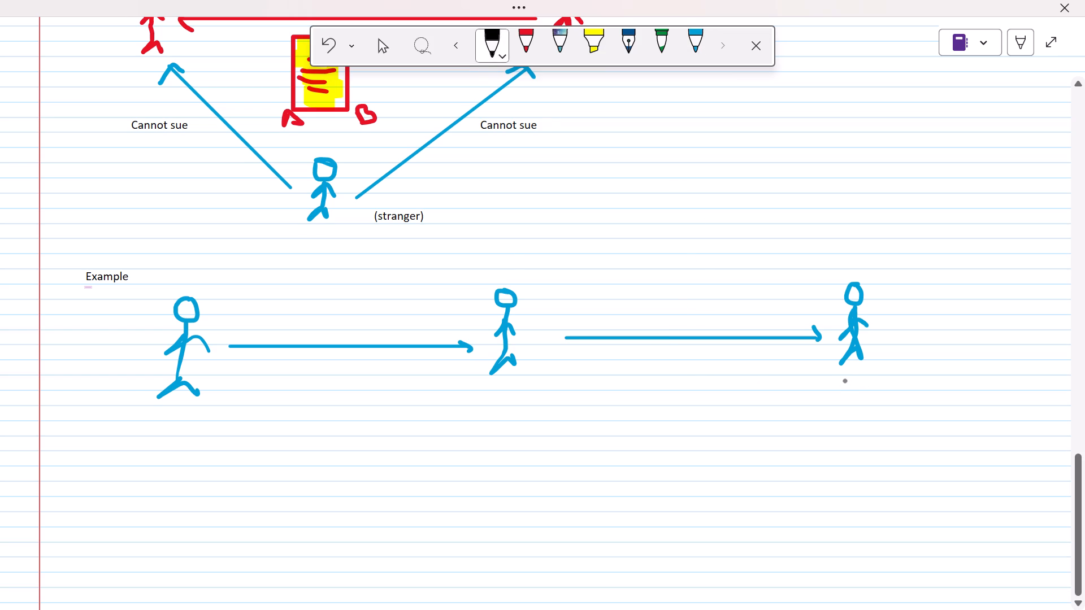
{"action": "left_click_drag", "start_coordinate": [845, 381], "coordinate": [562, 368]}
{"action": "left_click_drag", "start_coordinate": [563, 361], "coordinate": [557, 377]}
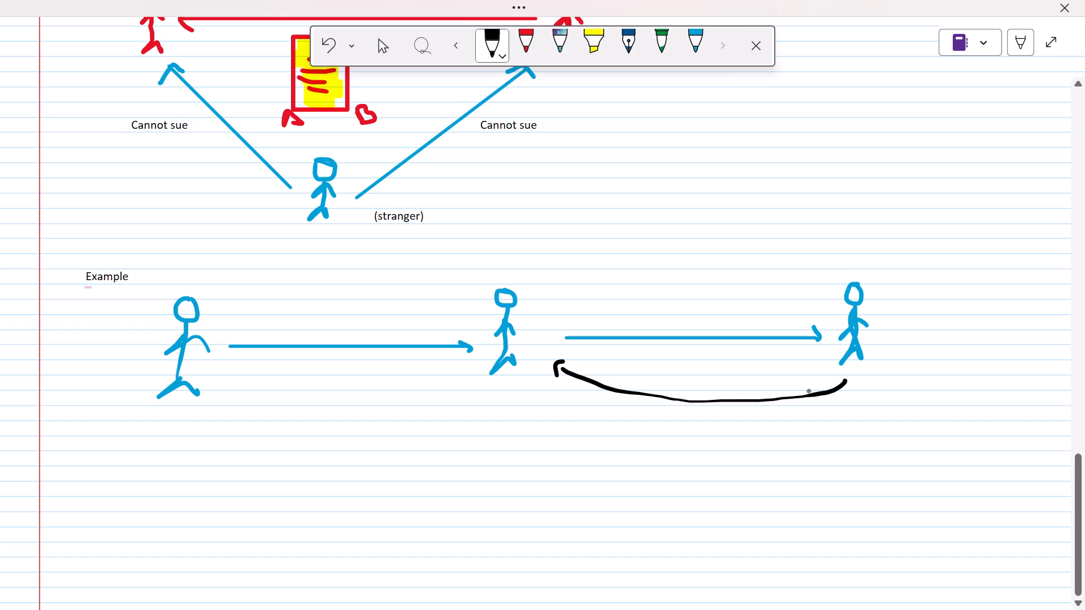
{"action": "left_click_drag", "start_coordinate": [853, 381], "coordinate": [808, 432]}
{"action": "left_click_drag", "start_coordinate": [808, 432], "coordinate": [235, 372]}
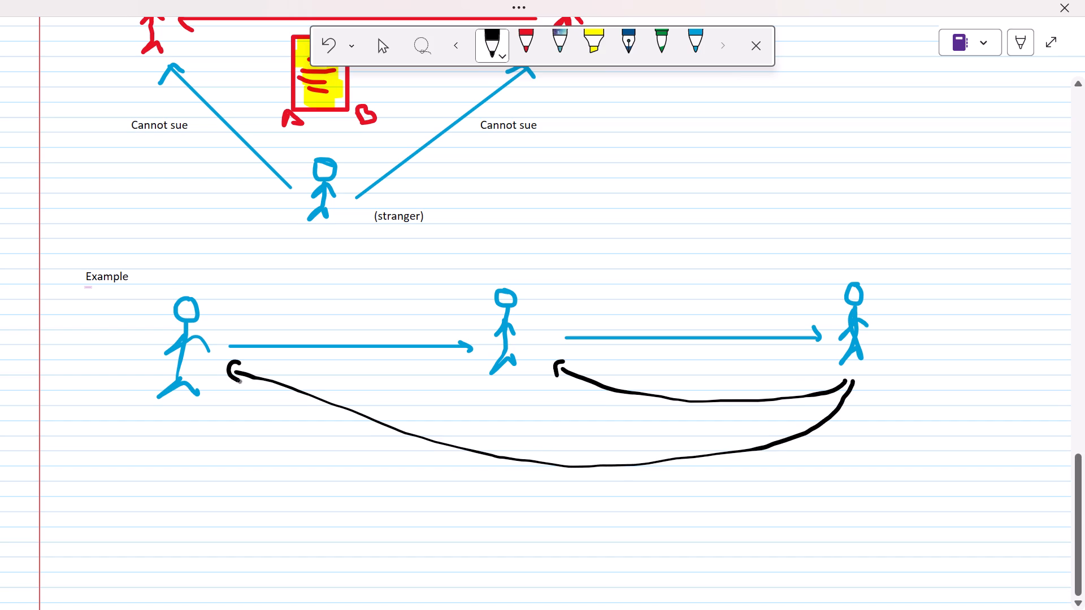
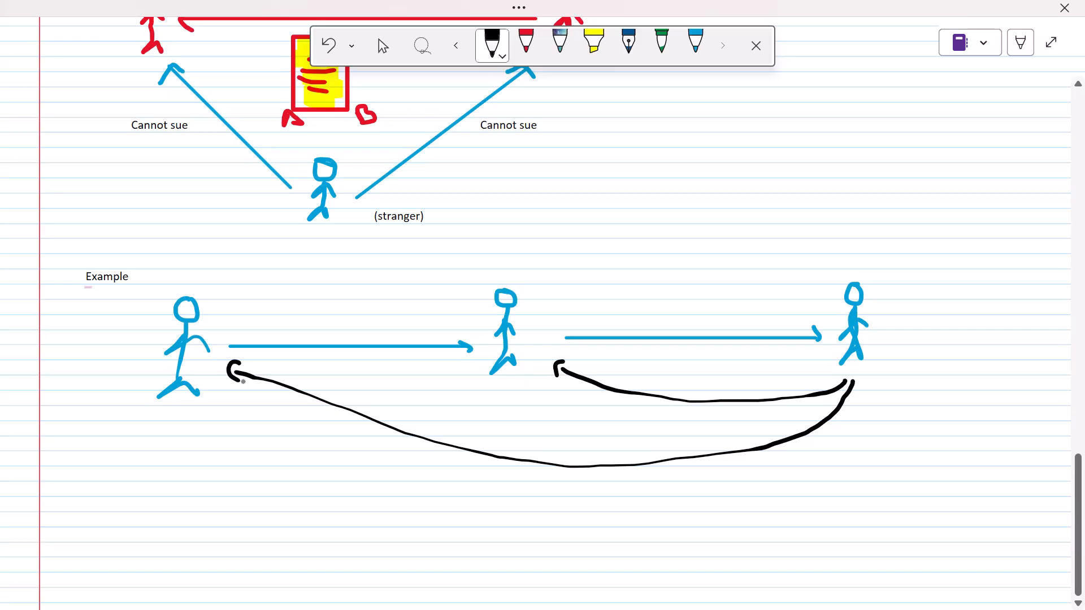
Add the label "Sold goods @" above the straight blue arrow between the first and second stick figures.
{"action": "left_click", "coordinate": [392, 45]}
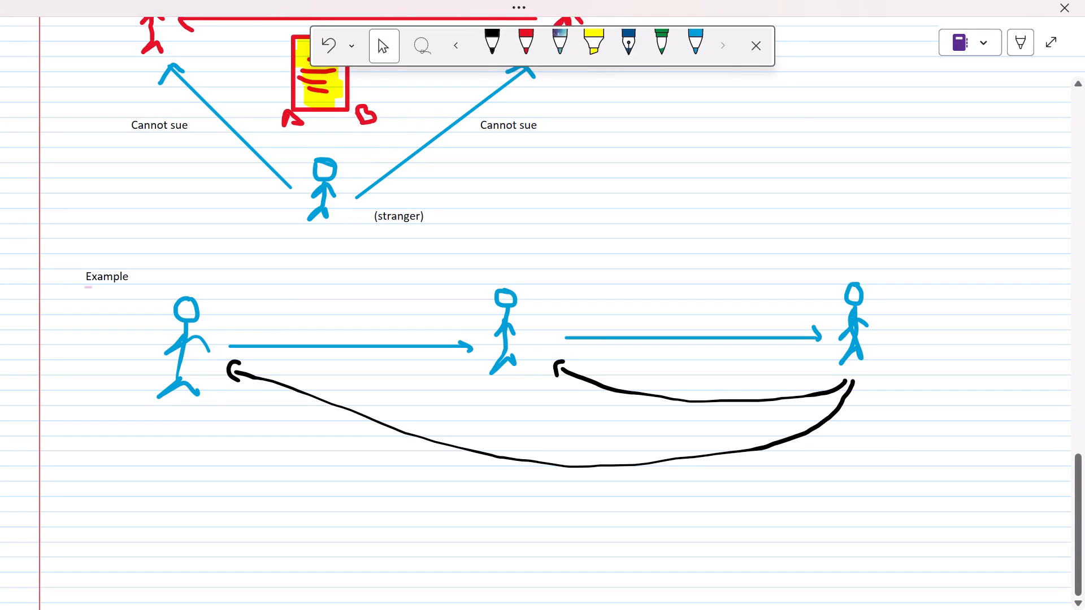
{"action": "left_click", "coordinate": [255, 323]}
{"action": "type", "text": "solf"}
{"action": "key", "text": "BackSpace"}
{"action": "type", "text": "d"}
{"action": "key", "text": "space"}
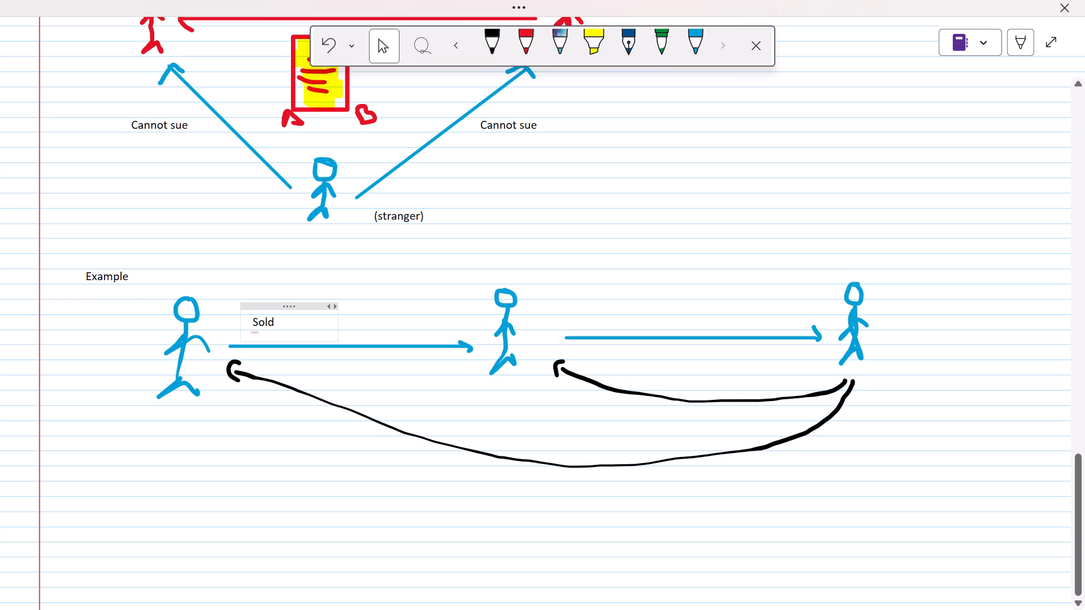
{"action": "key", "text": "f"}
{"action": "key", "text": "BackSpace"}
{"action": "type", "text": "good"}
{"action": "type", "text": "s"}
{"action": "key", "text": "space"}
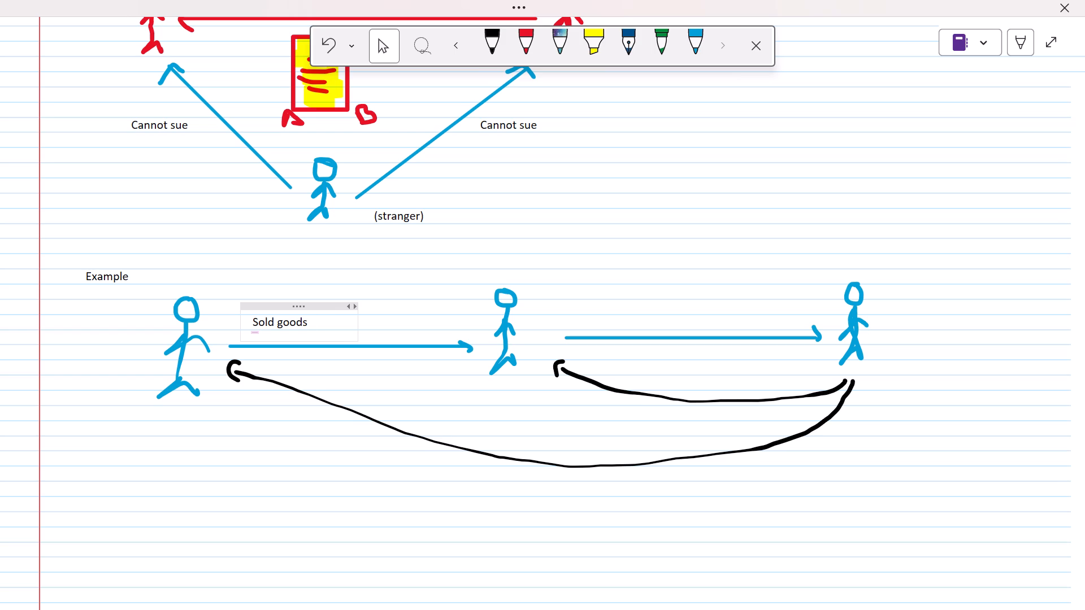
{"action": "type", "text": "@"}
{"action": "key", "text": "space"}
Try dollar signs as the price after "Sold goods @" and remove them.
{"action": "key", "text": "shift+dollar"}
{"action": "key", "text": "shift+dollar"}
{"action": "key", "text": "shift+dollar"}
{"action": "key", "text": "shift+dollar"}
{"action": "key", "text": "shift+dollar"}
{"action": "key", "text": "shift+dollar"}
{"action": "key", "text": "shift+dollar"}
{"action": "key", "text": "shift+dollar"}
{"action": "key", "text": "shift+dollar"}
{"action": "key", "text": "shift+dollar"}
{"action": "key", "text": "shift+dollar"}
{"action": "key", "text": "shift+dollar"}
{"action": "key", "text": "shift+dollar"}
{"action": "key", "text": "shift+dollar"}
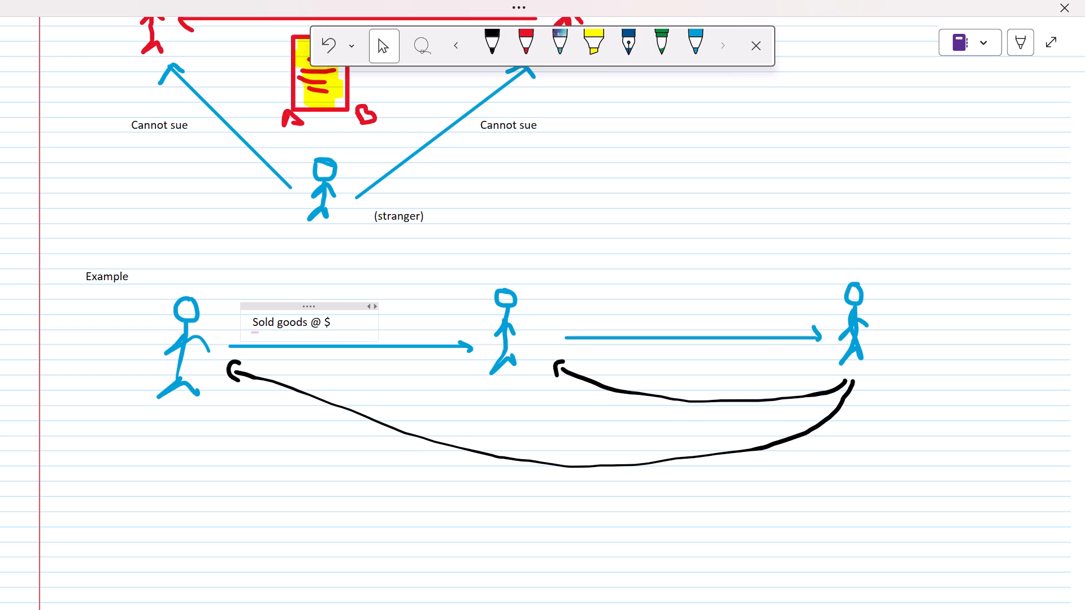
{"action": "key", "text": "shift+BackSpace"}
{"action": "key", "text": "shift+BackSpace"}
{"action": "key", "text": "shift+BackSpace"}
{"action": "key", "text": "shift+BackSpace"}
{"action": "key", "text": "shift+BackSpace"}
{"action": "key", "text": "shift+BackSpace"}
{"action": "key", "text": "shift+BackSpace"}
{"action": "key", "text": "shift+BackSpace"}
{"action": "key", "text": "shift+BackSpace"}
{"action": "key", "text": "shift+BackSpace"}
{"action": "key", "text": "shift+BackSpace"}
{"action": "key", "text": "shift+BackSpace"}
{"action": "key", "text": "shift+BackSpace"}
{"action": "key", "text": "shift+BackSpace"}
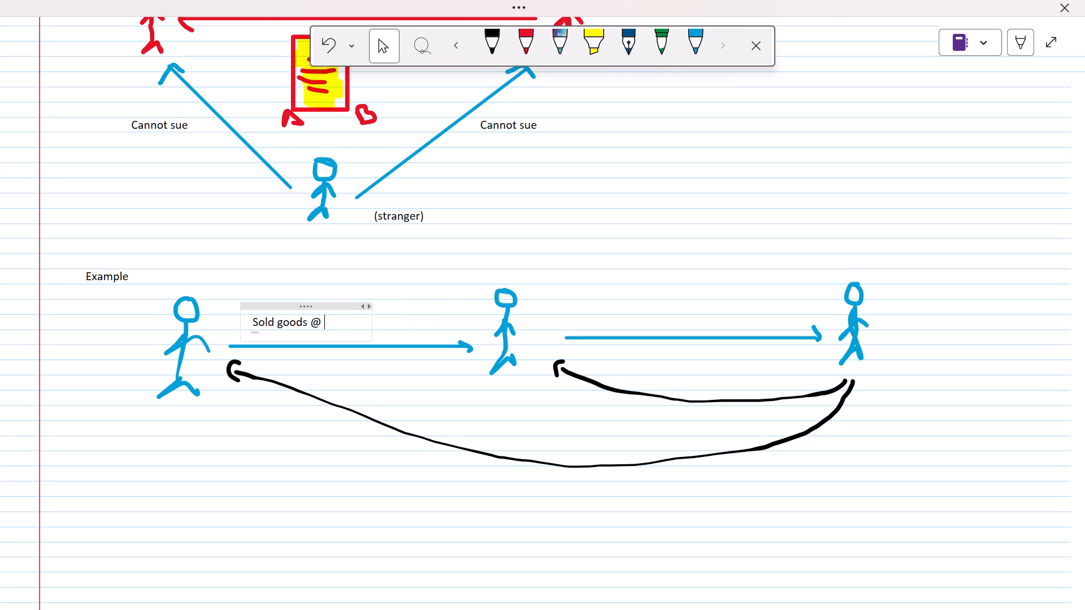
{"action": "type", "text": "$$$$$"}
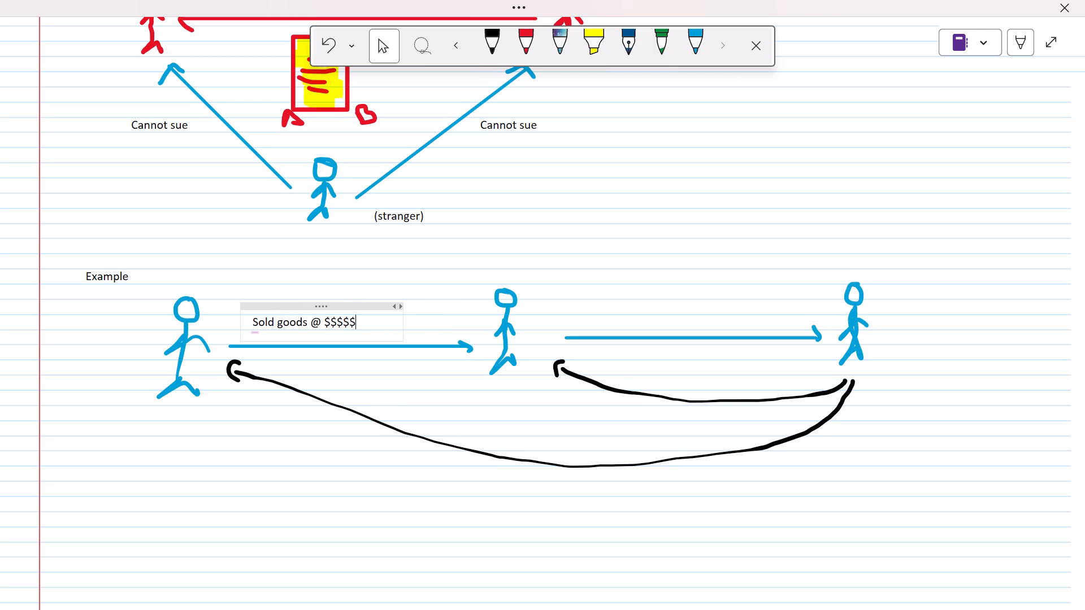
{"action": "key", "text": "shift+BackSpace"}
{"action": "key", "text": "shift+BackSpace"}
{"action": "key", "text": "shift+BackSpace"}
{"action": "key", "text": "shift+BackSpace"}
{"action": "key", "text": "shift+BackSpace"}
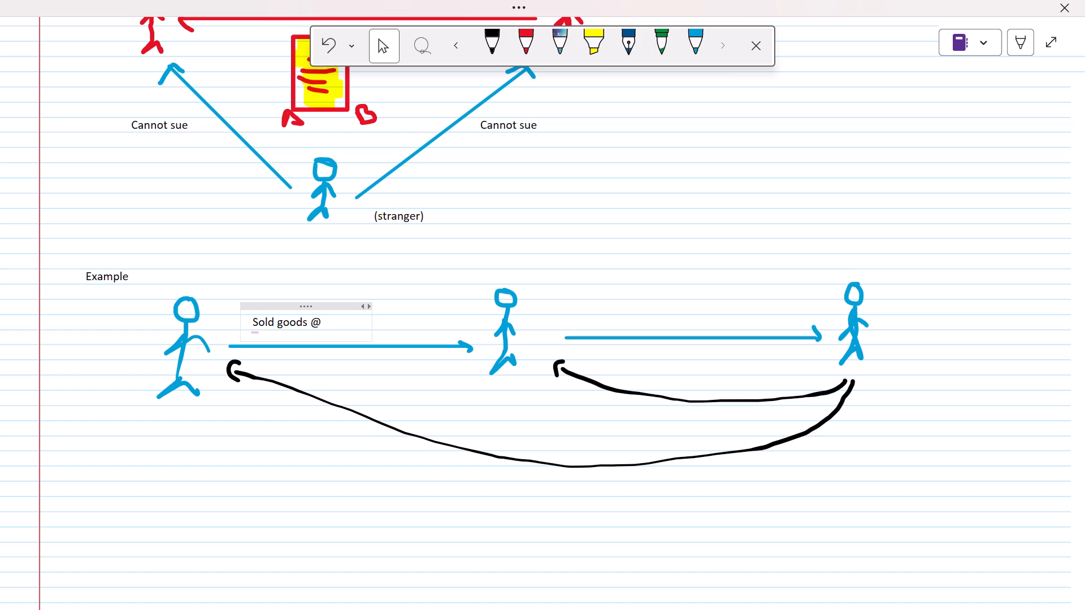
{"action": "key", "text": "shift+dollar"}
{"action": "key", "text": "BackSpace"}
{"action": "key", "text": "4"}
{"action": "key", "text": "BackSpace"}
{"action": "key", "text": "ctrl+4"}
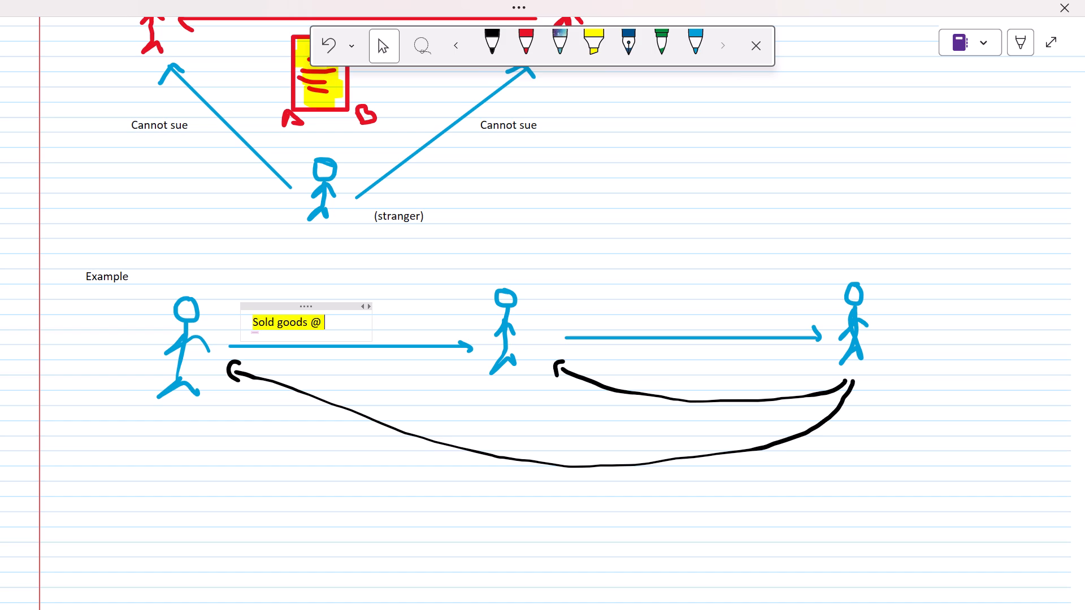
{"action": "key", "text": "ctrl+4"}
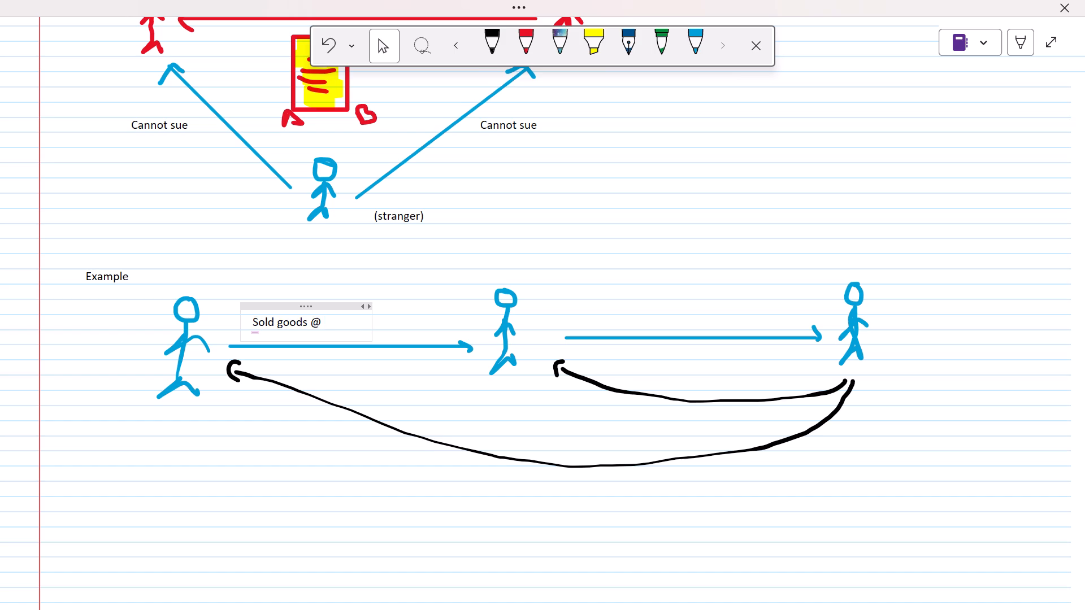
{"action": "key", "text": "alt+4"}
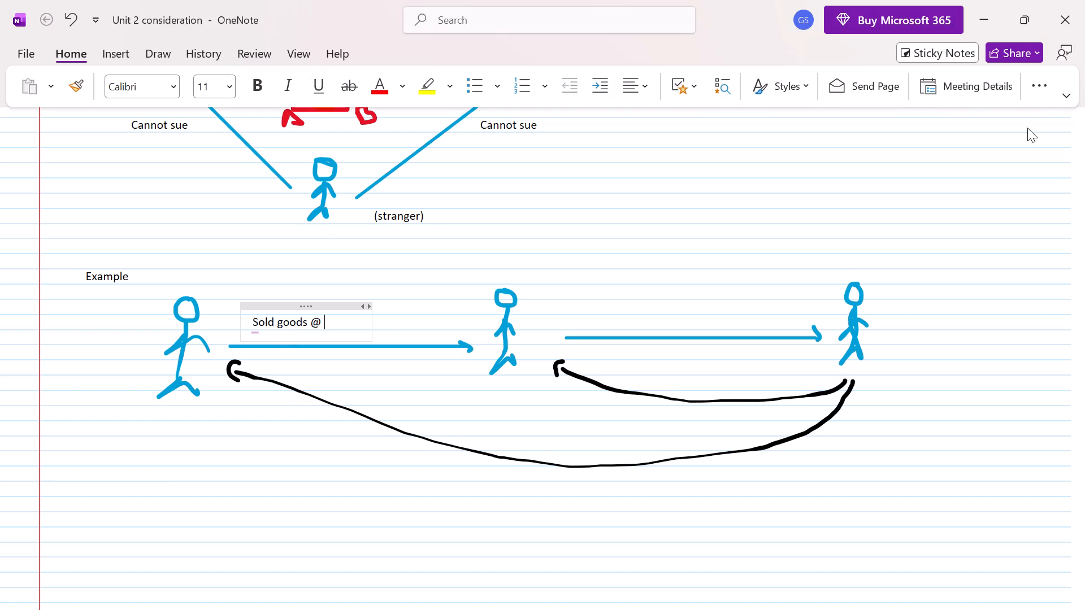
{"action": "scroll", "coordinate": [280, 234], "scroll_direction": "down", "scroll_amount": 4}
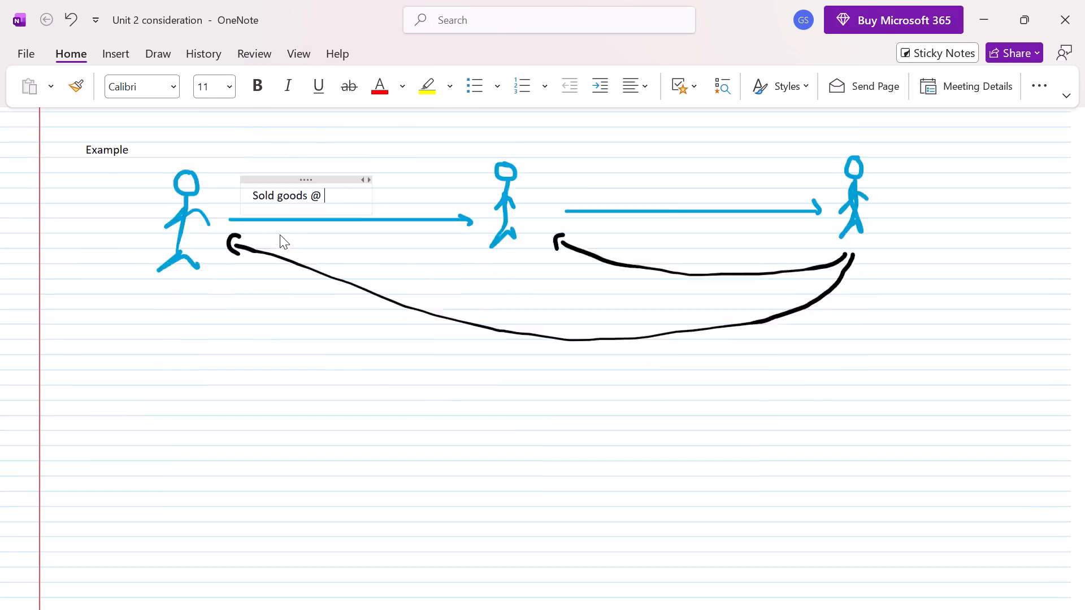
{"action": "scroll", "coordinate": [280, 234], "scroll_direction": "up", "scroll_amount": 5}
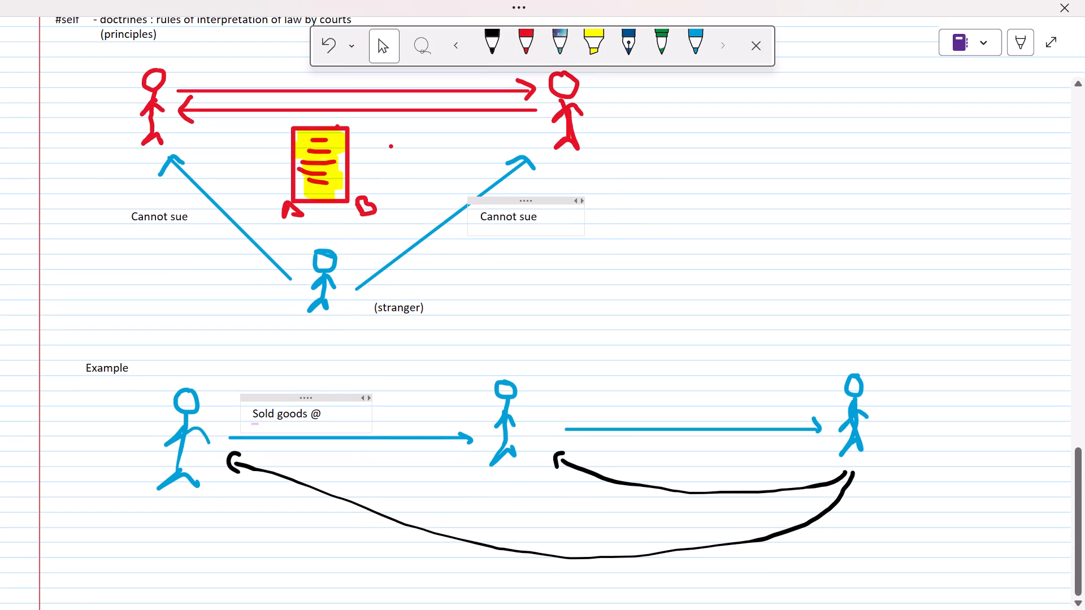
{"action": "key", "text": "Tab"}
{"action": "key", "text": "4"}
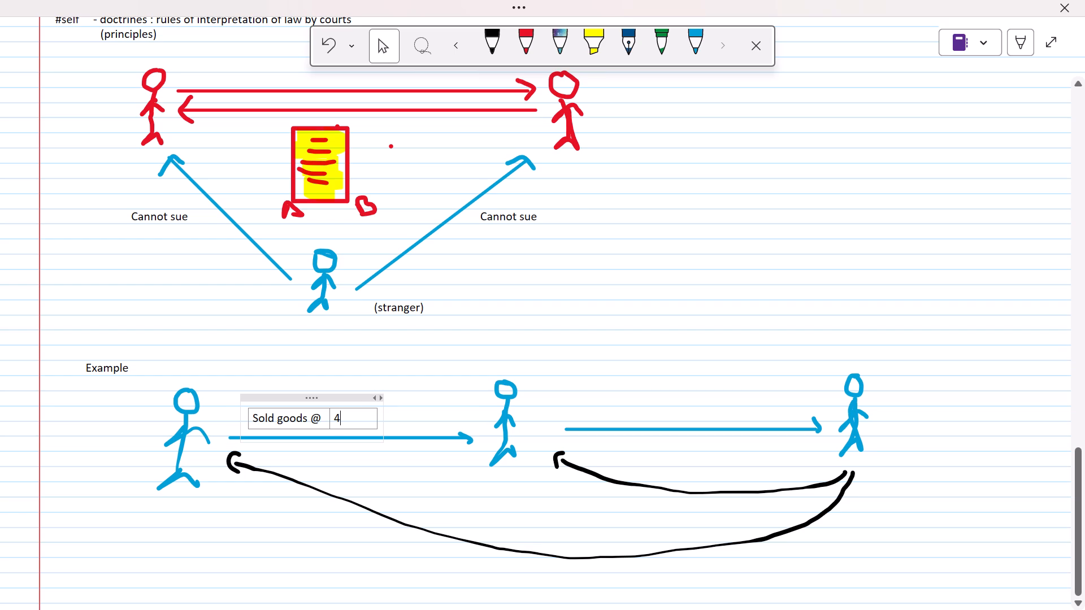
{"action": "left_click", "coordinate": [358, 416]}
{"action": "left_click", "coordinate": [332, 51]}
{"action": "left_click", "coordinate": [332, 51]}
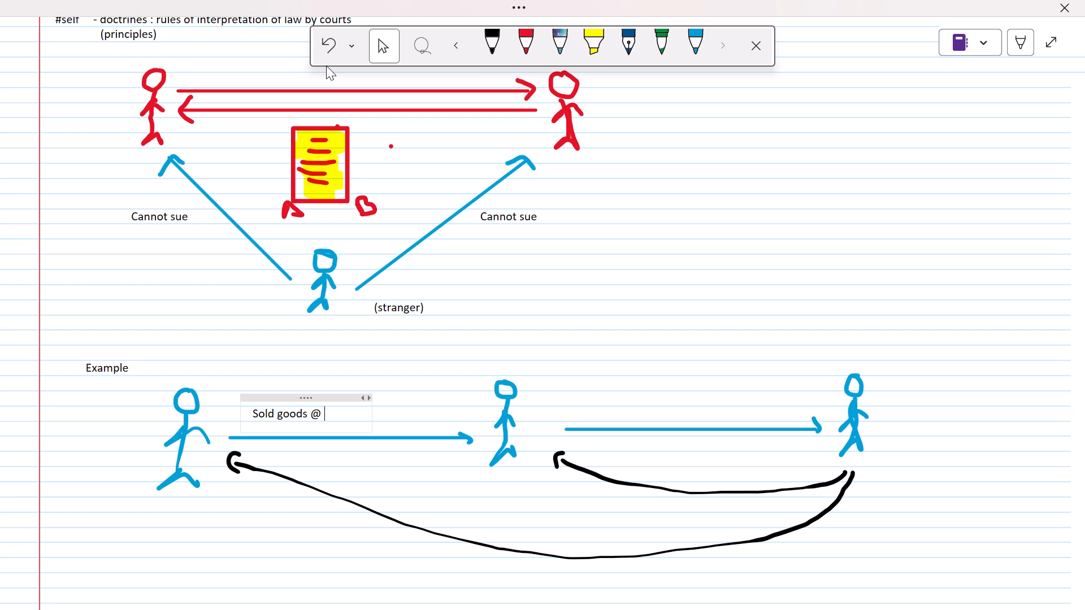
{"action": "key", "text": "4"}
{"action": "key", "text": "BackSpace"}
Complete the "Sold goods @" label above the first arrow with the price 100.
{"action": "type", "text": "100"}
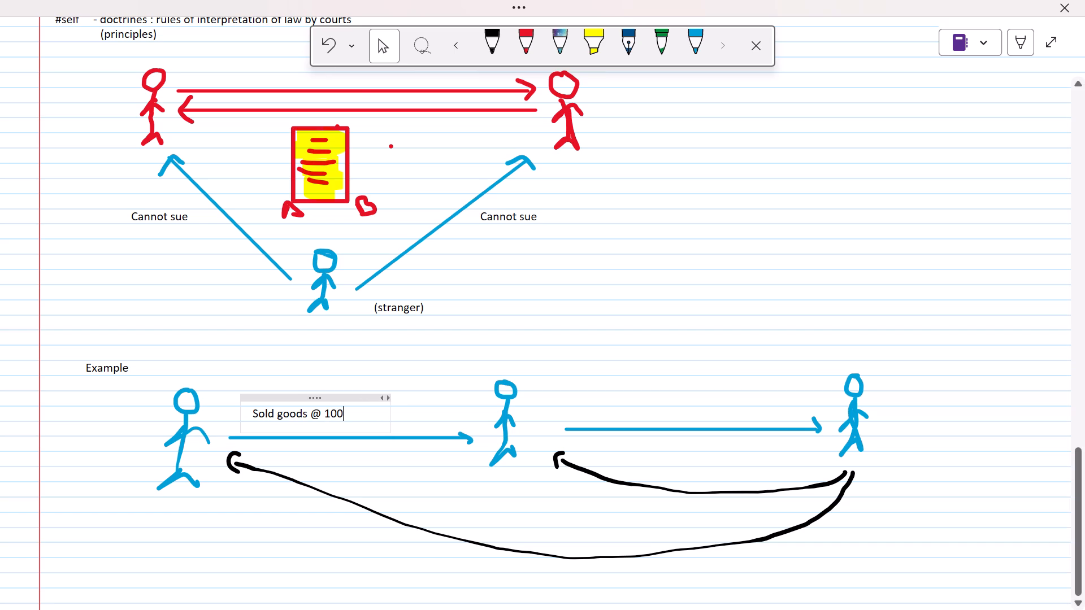
{"action": "left_click", "coordinate": [622, 409]}
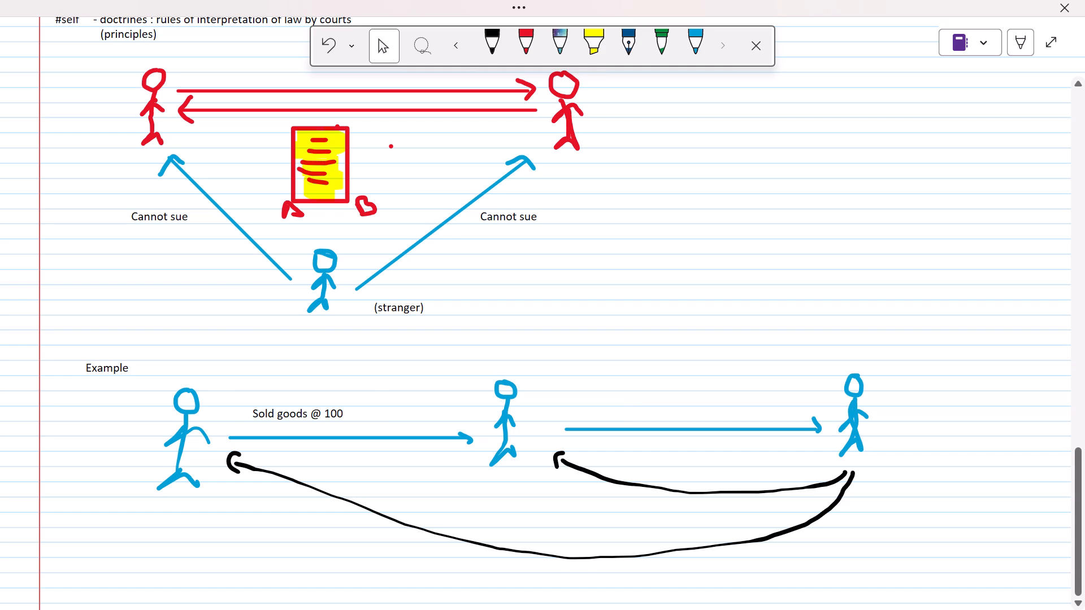
{"action": "type", "text": "sold"}
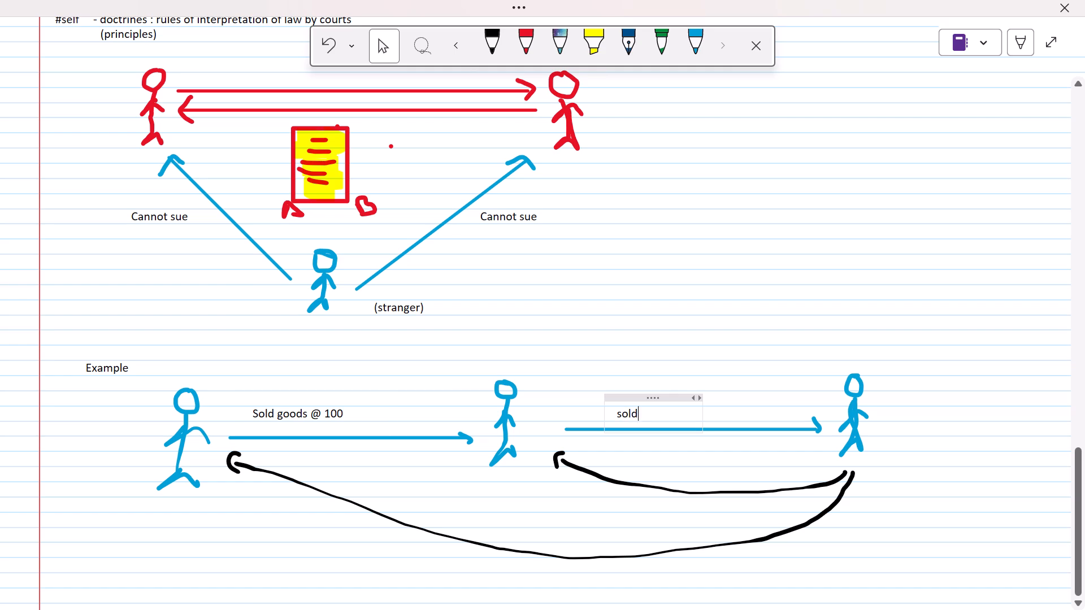
{"action": "key", "text": "space"}
{"action": "key", "text": "shift+at"}
{"action": "type", "text": "150"}
{"action": "key", "text": "space"}
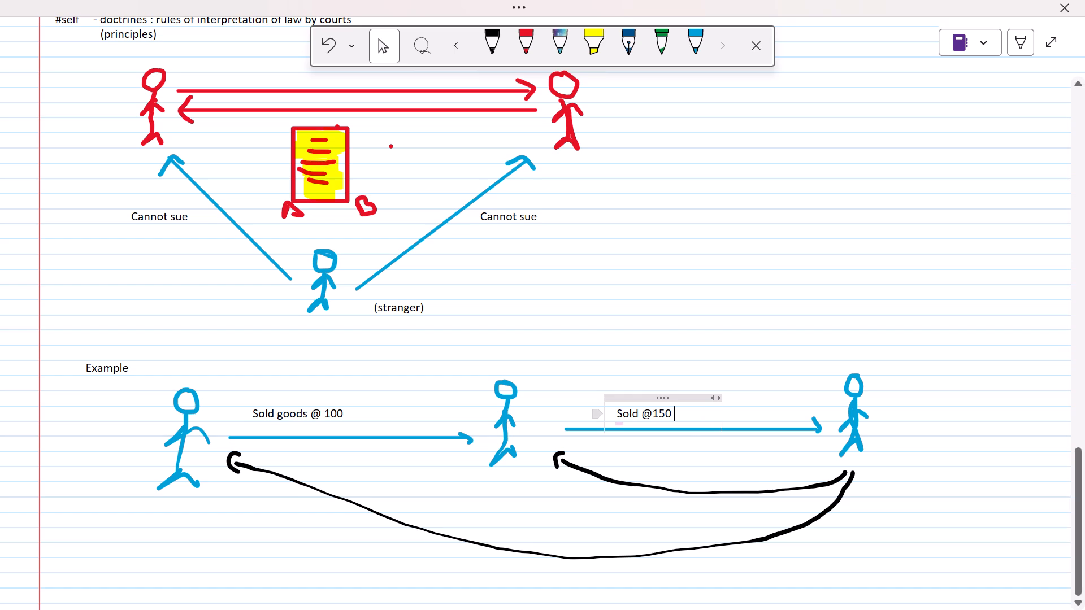
Add the label "Mannufucture ITC ciggerate" beneath the first stick figure of the example.
{"action": "left_click", "coordinate": [86, 500]}
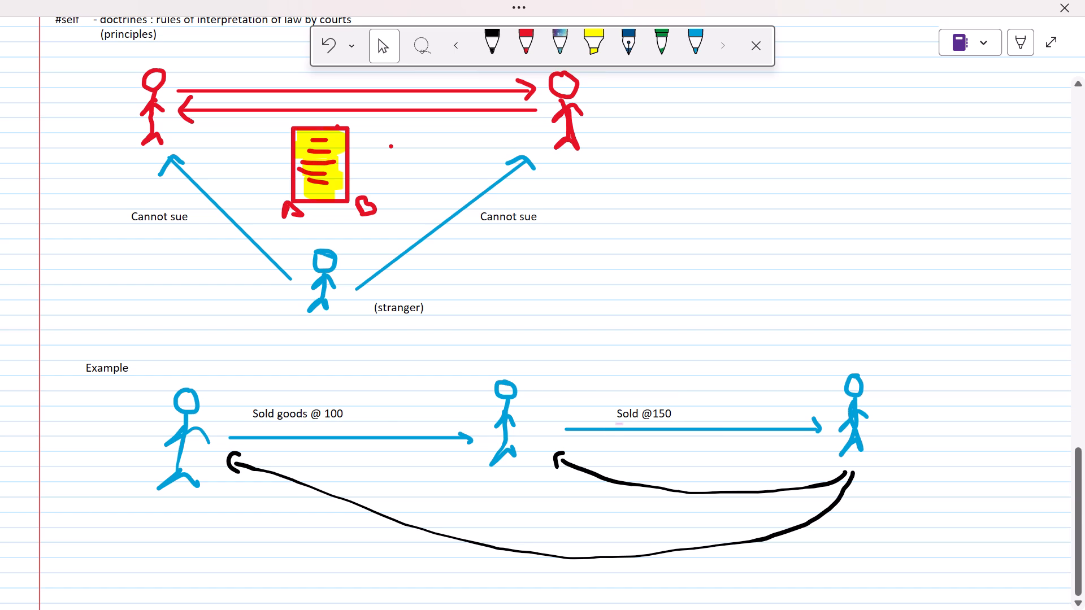
{"action": "type", "text": "mannufu"}
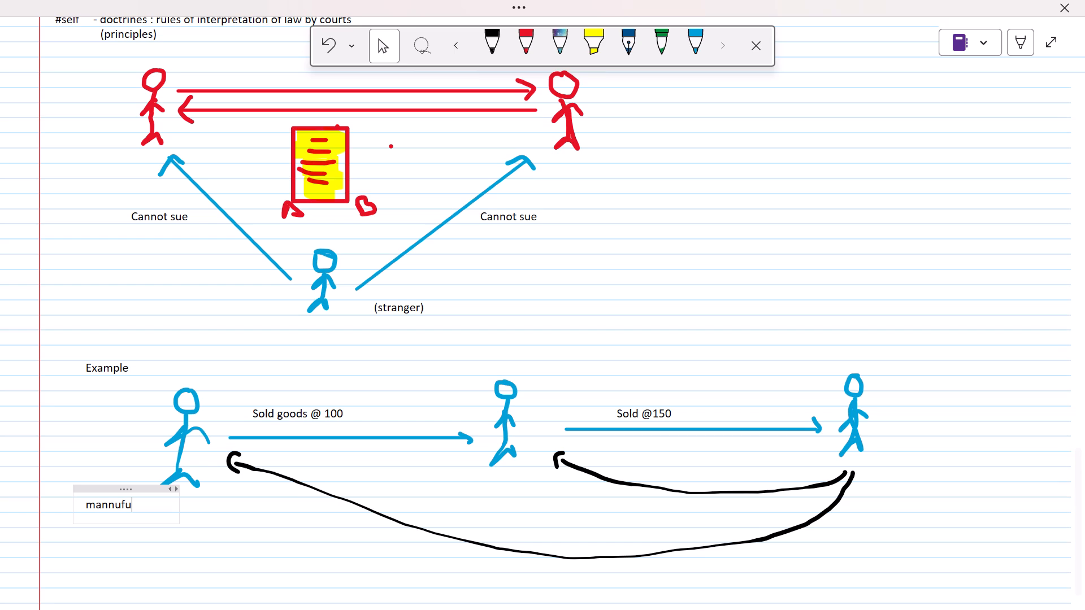
{"action": "type", "text": "cture"}
{"action": "key", "text": "space"}
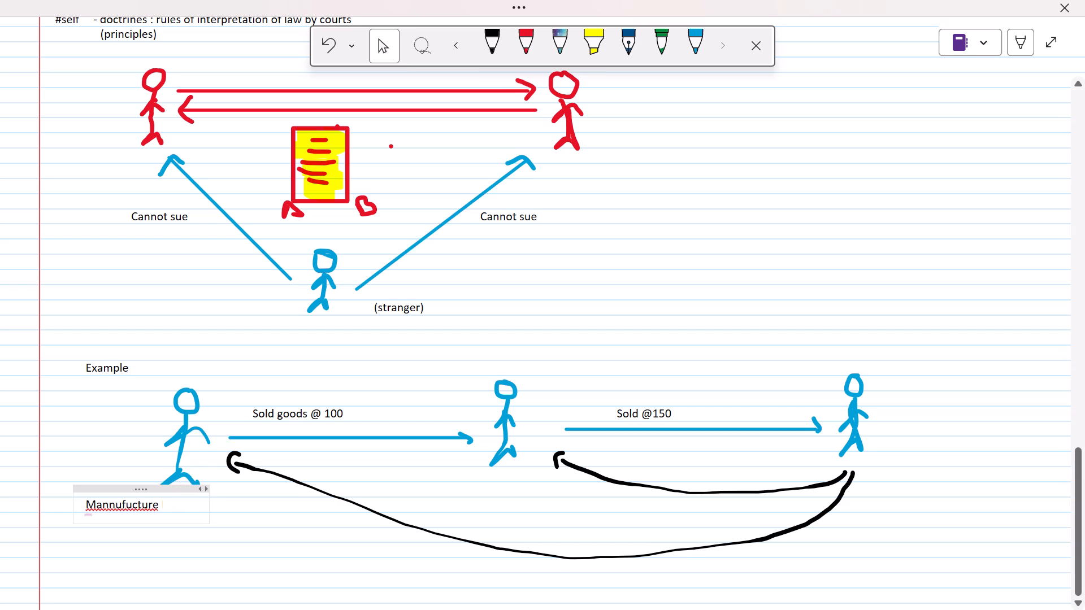
{"action": "key", "text": "f"}
{"action": "key", "text": "BackSpace"}
{"action": "type", "text": "TC"}
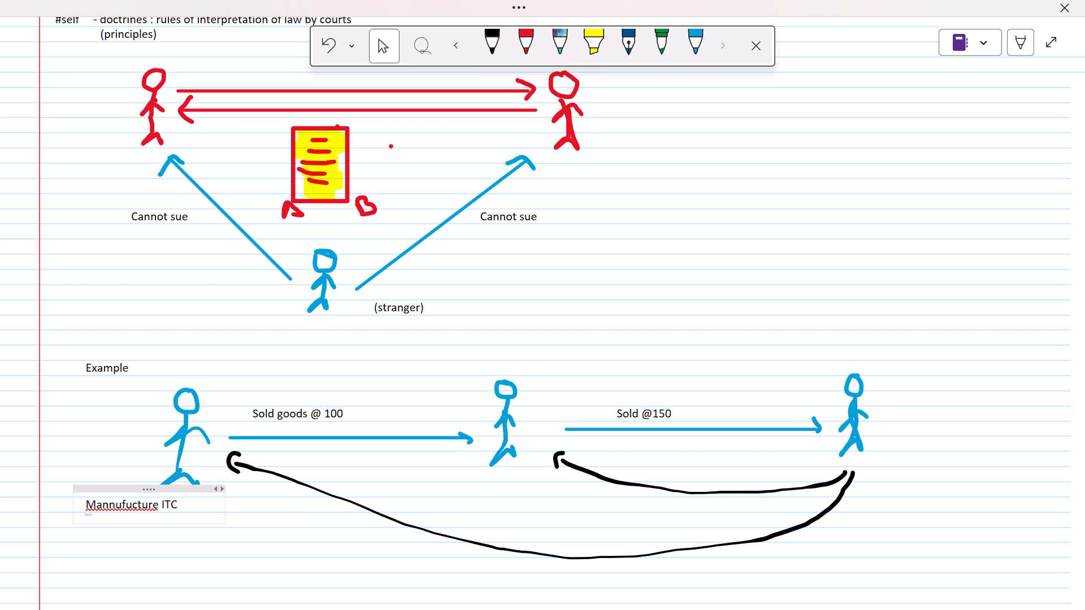
{"action": "key", "text": "space"}
{"action": "type", "text": "cigg"}
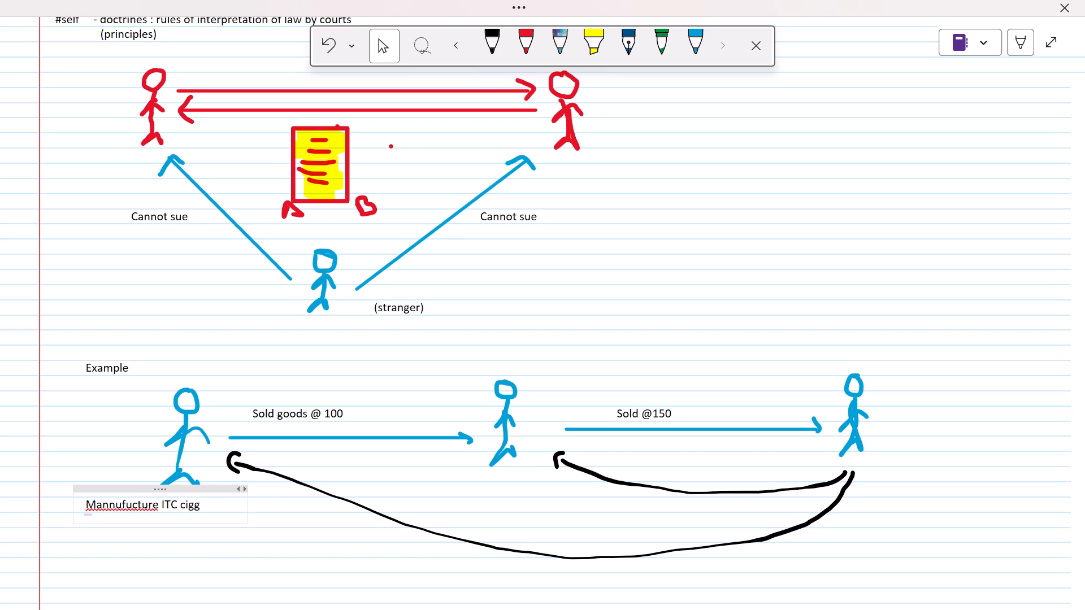
{"action": "type", "text": "erate"}
{"action": "key", "text": "space"}
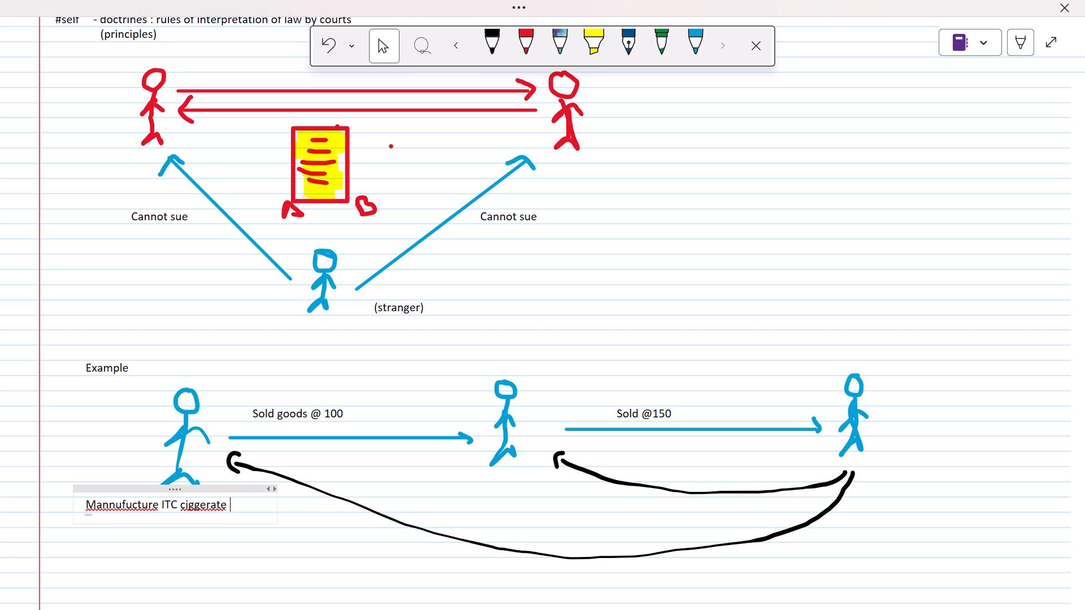
Respell the last word of the label beneath the example's first stick figure as "cigarete".
{"action": "key", "text": "Left"}
{"action": "key", "text": "Left"}
{"action": "key", "text": "Left"}
{"action": "key", "text": "Left"}
{"action": "key", "text": "Left"}
{"action": "key", "text": "Left"}
{"action": "key", "text": "Right"}
{"action": "key", "text": "Right"}
{"action": "key", "text": "Right"}
{"action": "key", "text": "BackSpace"}
{"action": "key", "text": "e"}
{"action": "key", "text": "Left"}
{"action": "key", "text": "Left"}
{"action": "key", "text": "BackSpace"}
{"action": "key", "text": "BackSpace"}
{"action": "key", "text": "a"}
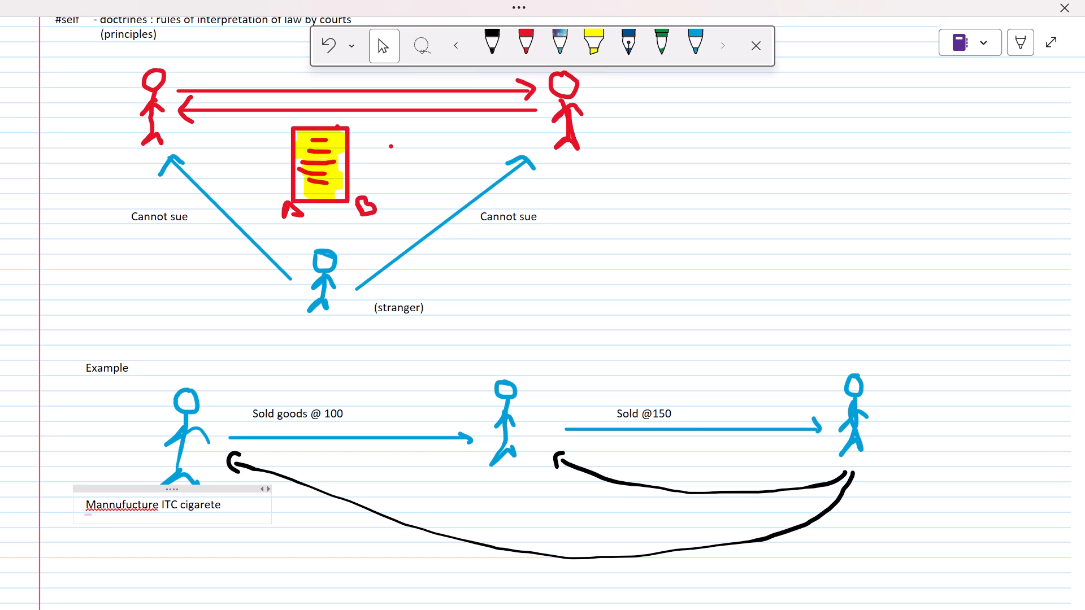
Respell the first word of the label beneath the example's first stick figure as "Manufucture".
{"action": "key", "text": "Left"}
{"action": "key", "text": "Left"}
{"action": "key", "text": "Left"}
{"action": "key", "text": "Left"}
{"action": "key", "text": "Left"}
{"action": "key", "text": "Left"}
{"action": "key", "text": "Left"}
{"action": "key", "text": "Left"}
{"action": "key", "text": "Left"}
{"action": "key", "text": "Left"}
{"action": "key", "text": "Left"}
{"action": "key", "text": "Left"}
{"action": "key", "text": "Left"}
{"action": "key", "text": "Left"}
{"action": "key", "text": "Left"}
{"action": "key", "text": "Left"}
{"action": "key", "text": "Left"}
{"action": "key", "text": "Left"}
{"action": "key", "text": "Left"}
{"action": "key", "text": "Left"}
{"action": "key", "text": "Left"}
{"action": "key", "text": "Left"}
{"action": "key", "text": "Left"}
{"action": "key", "text": "Right"}
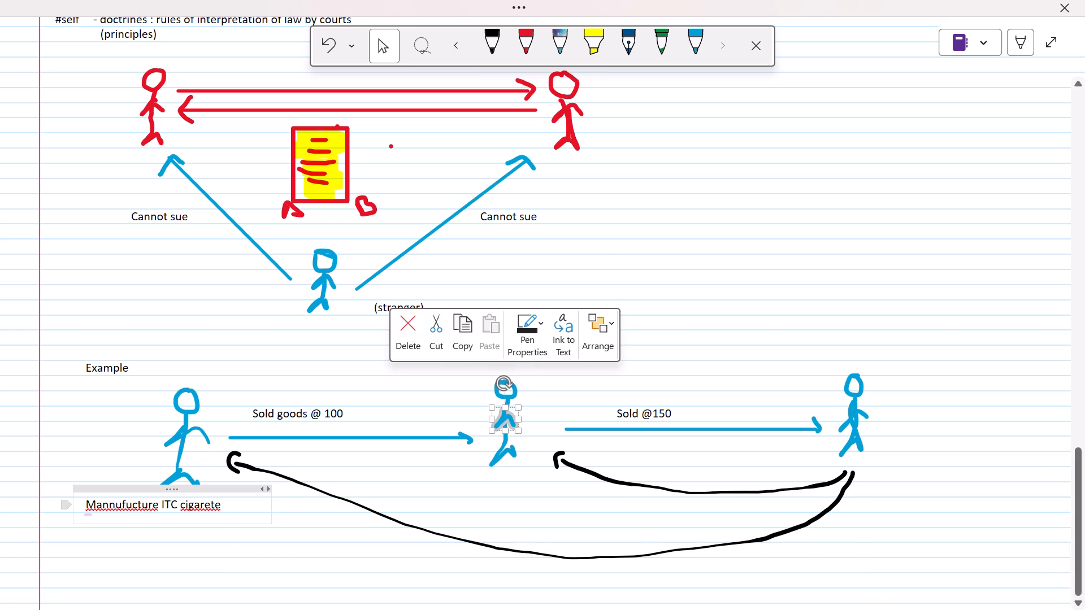
{"action": "left_click", "coordinate": [104, 505]}
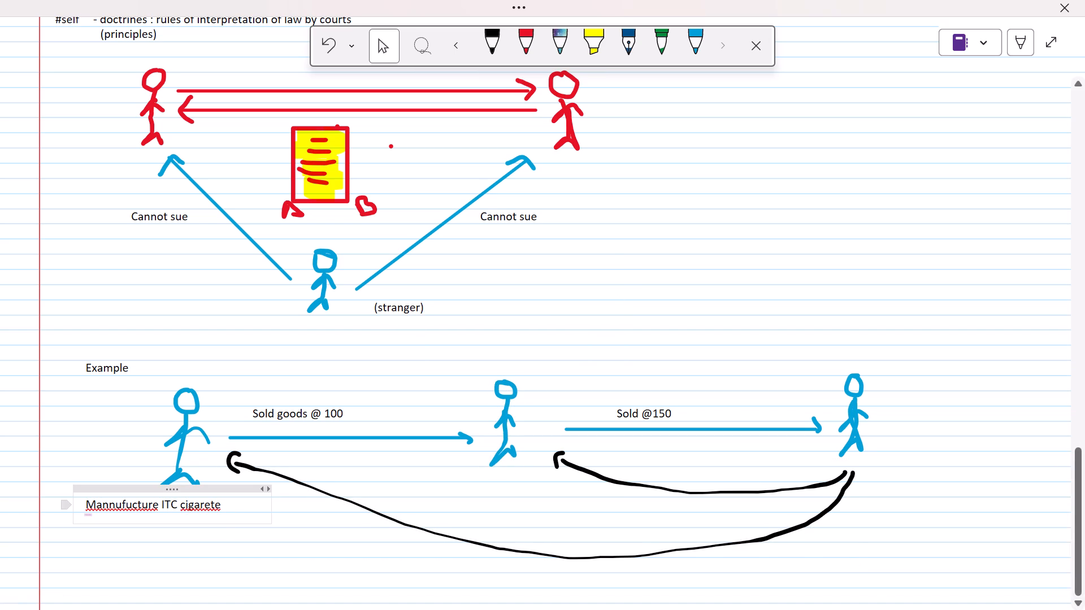
{"action": "left_click_drag", "start_coordinate": [114, 498], "coordinate": [116, 505]}
{"action": "key", "text": "BackSpace"}
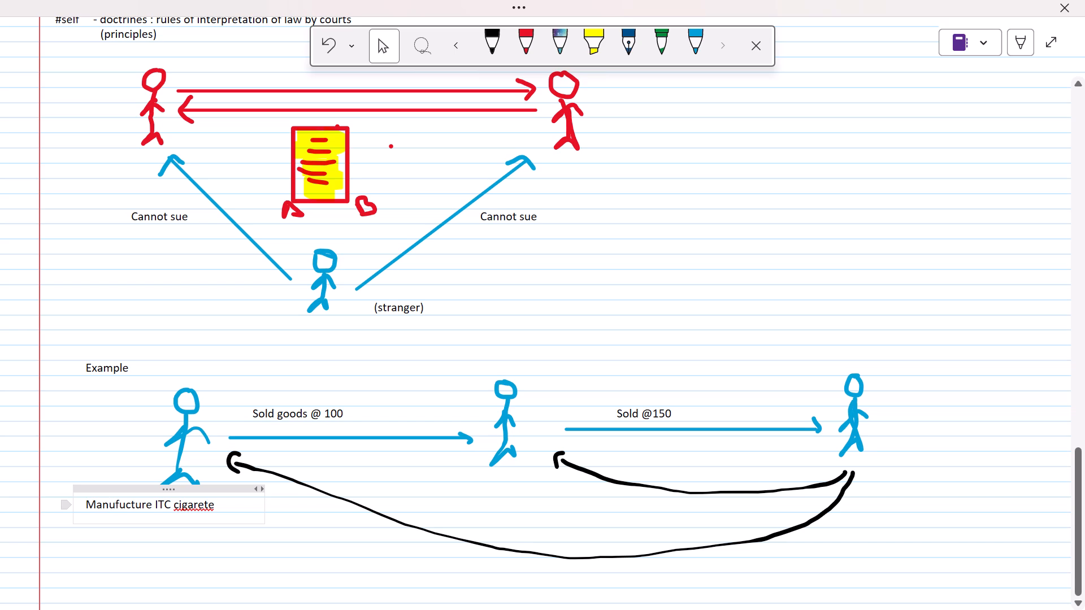
Insert an e after the g in "cigarete" so the word reads "cigearete".
{"action": "left_click", "coordinate": [186, 505]}
{"action": "key", "text": "e"}
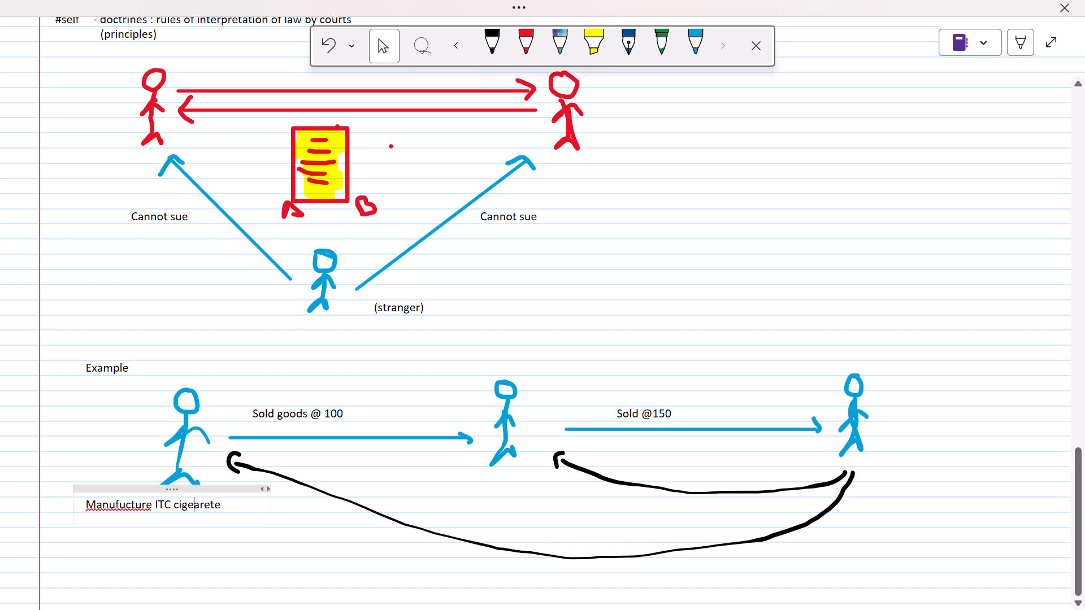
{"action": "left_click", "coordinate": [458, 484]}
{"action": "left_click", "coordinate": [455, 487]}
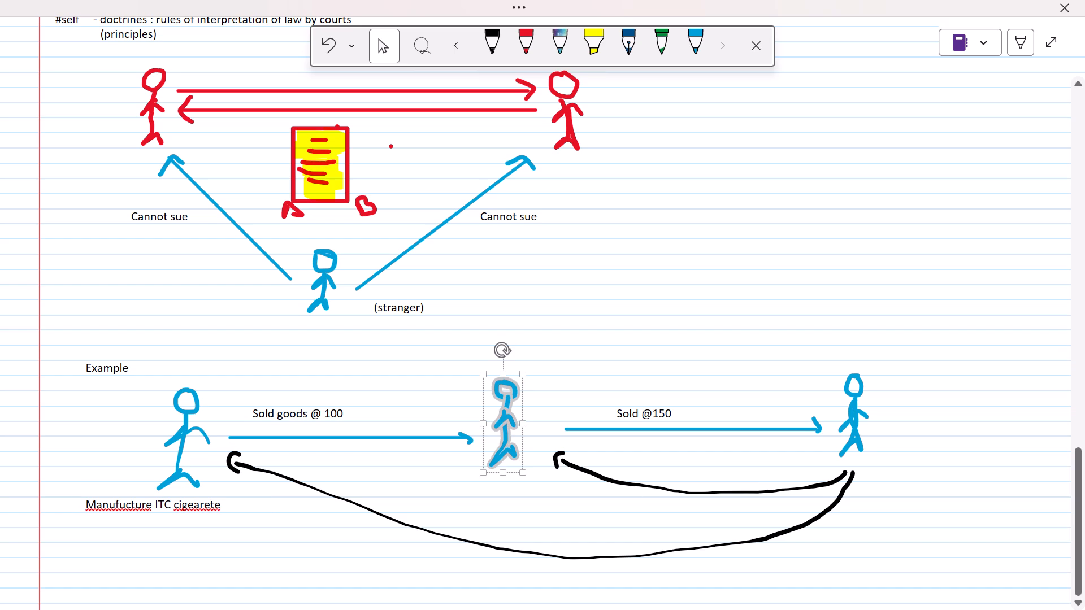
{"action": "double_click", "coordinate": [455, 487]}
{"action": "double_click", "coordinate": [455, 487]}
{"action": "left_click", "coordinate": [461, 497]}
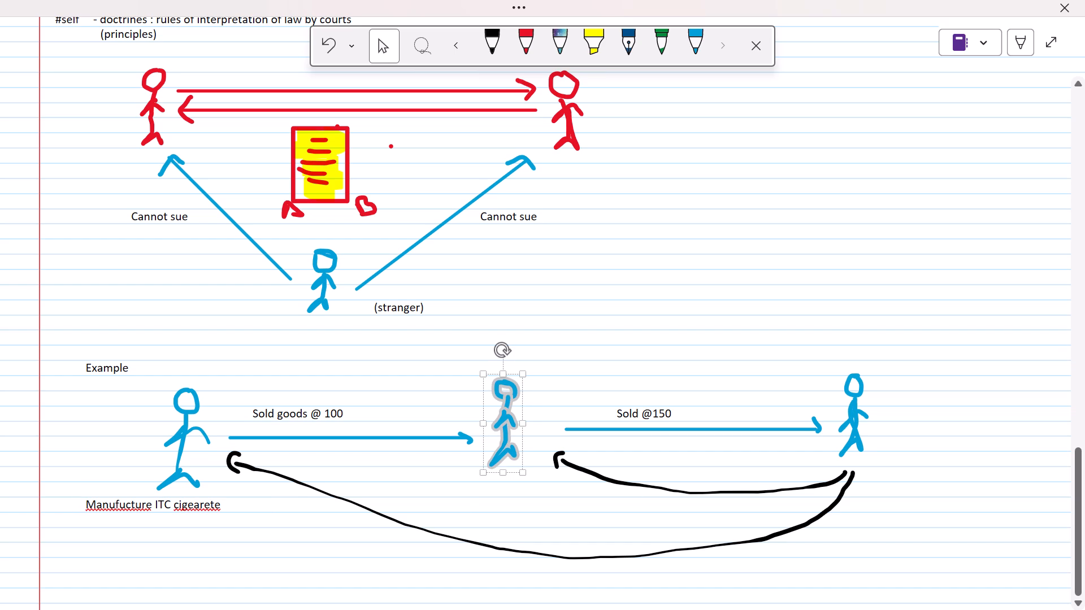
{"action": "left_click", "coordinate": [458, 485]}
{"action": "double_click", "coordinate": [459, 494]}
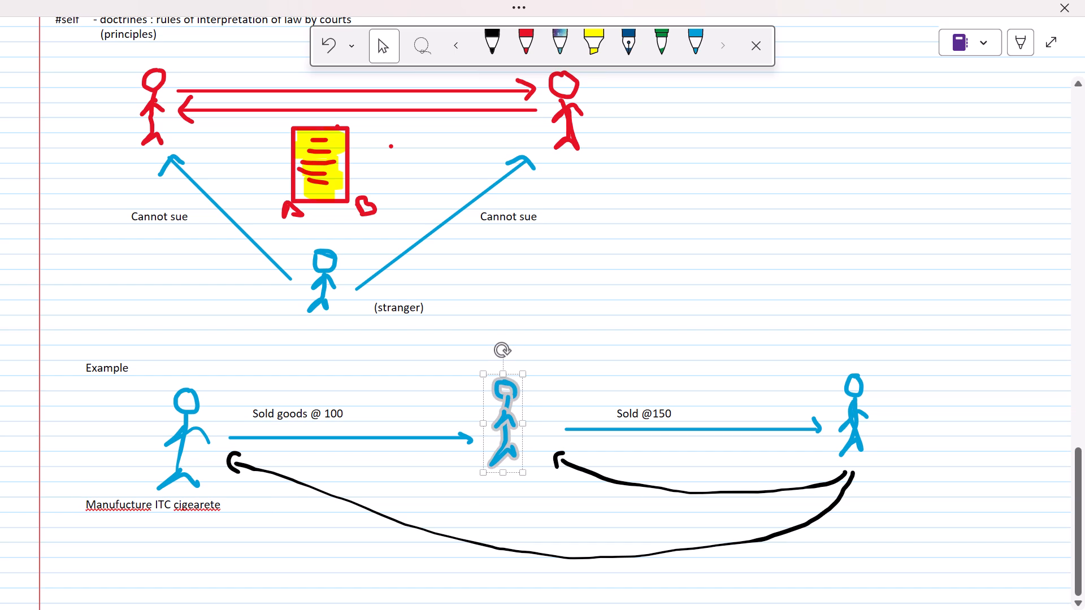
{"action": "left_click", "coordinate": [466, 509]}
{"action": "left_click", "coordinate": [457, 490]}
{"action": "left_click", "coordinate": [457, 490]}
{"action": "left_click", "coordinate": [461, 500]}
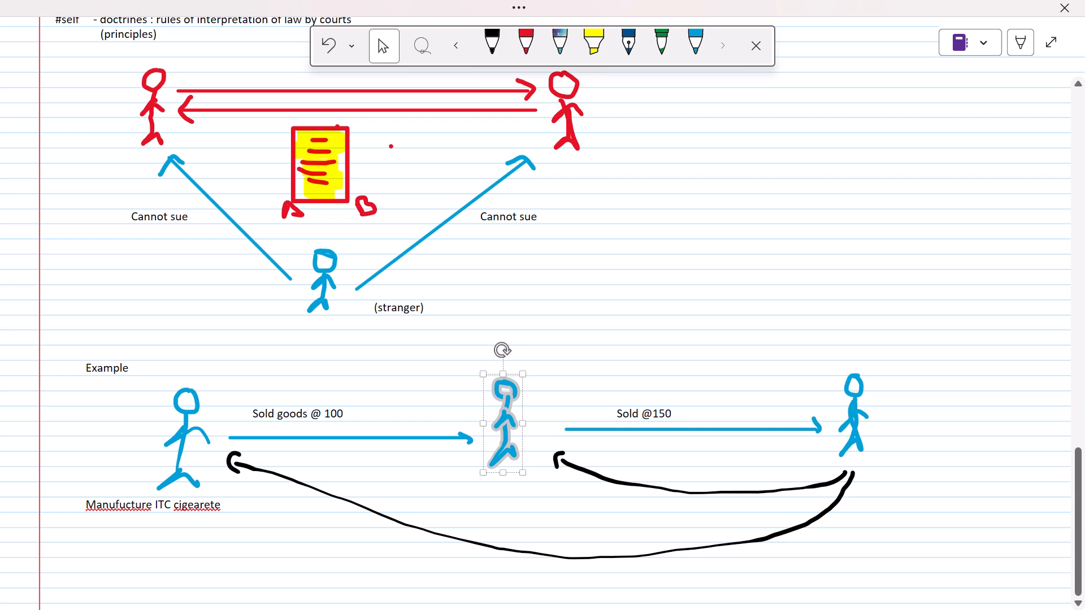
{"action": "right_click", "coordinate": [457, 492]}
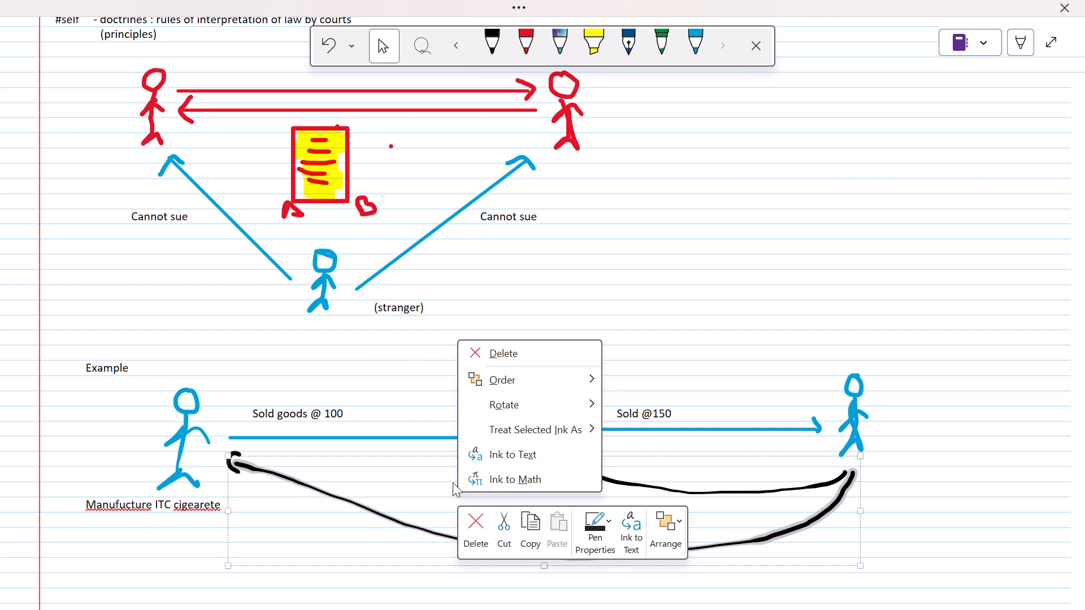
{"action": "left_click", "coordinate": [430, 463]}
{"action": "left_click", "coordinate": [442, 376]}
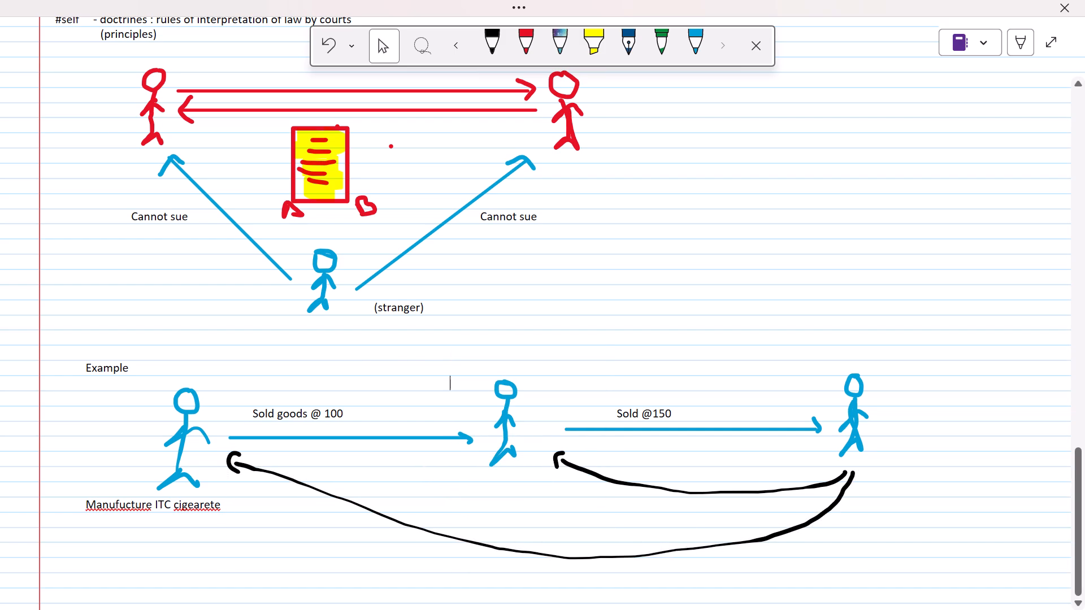
{"action": "right_click", "coordinate": [451, 486]}
{"action": "left_click", "coordinate": [693, 338]}
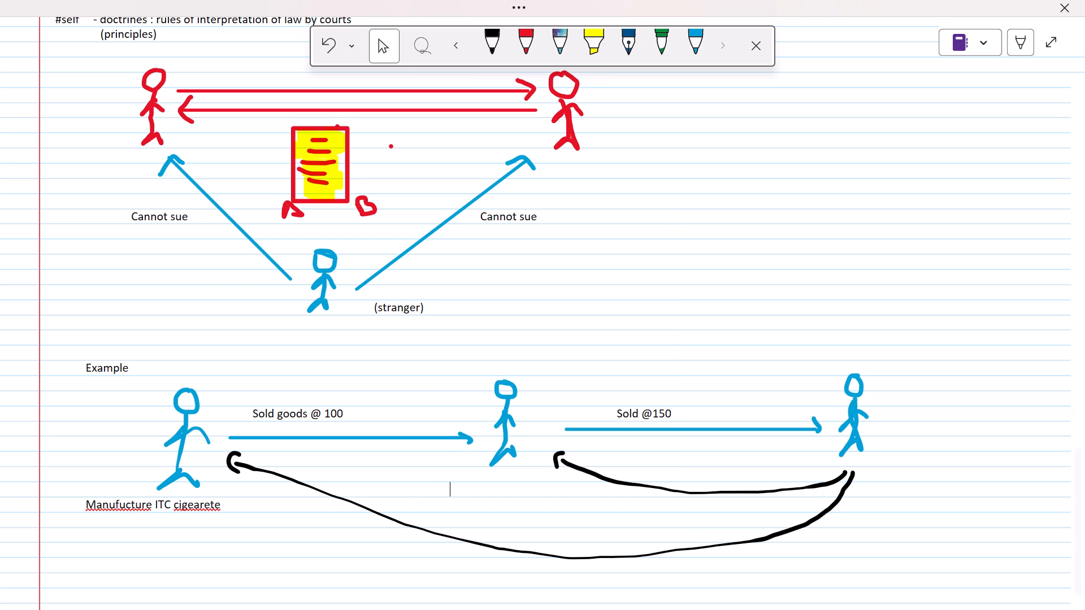
{"action": "type", "text": "retailer"}
{"action": "key", "text": "space"}
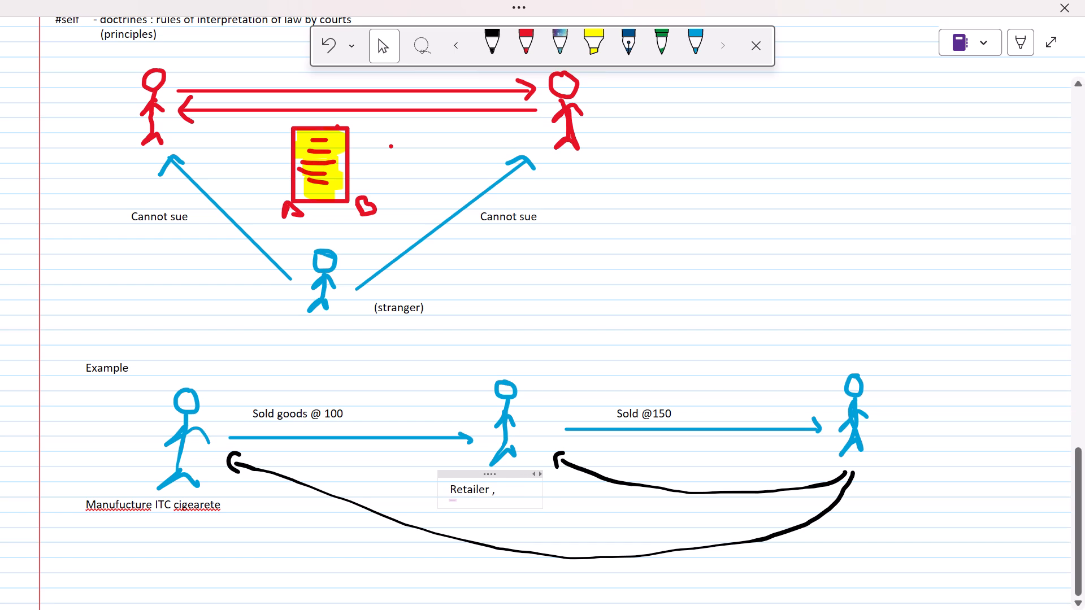
{"action": "key", "text": "BackSpace"}
{"action": "type", "text": "MR"}
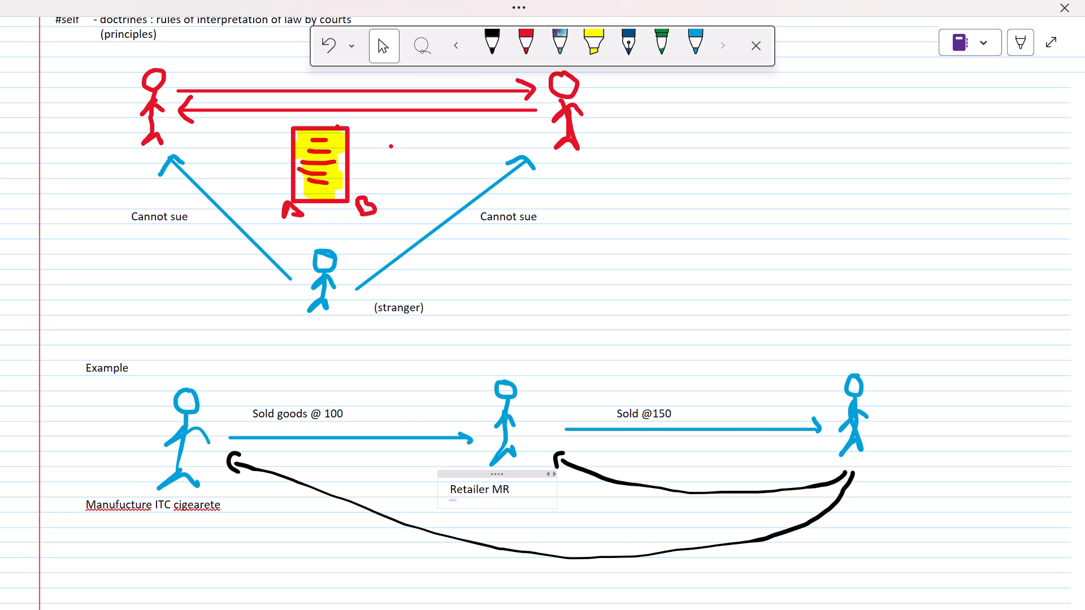
{"action": "key", "text": "space"}
{"action": "key", "text": "shift+at"}
{"action": "type", "text": "125"}
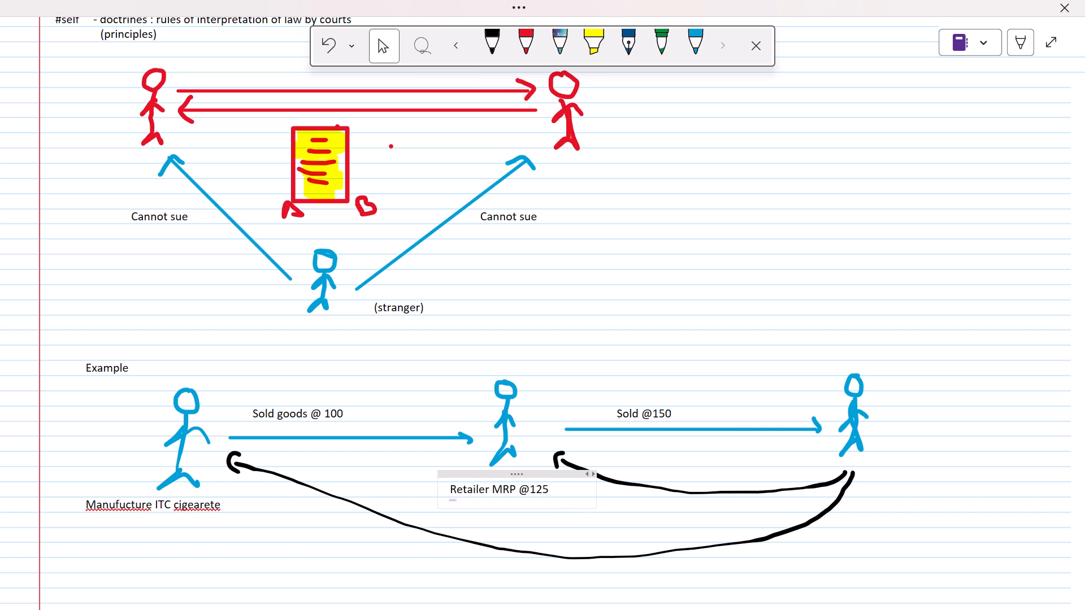
Add the label "Coustmer" beside the third stick figure of the example.
{"action": "left_click", "coordinate": [916, 430]}
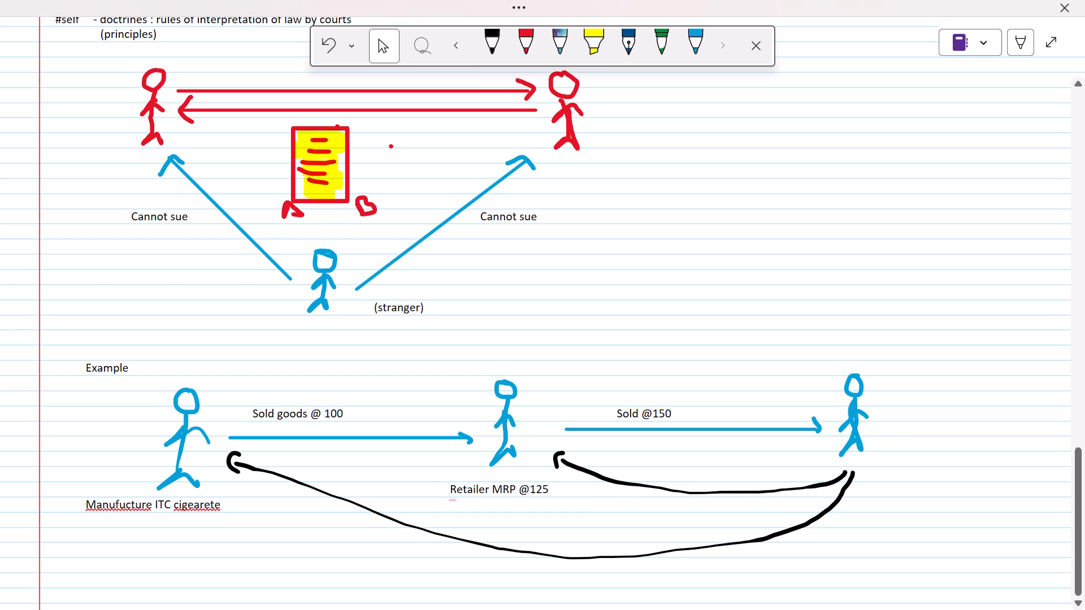
{"action": "left_click", "coordinate": [888, 428]}
{"action": "type", "text": "couste"}
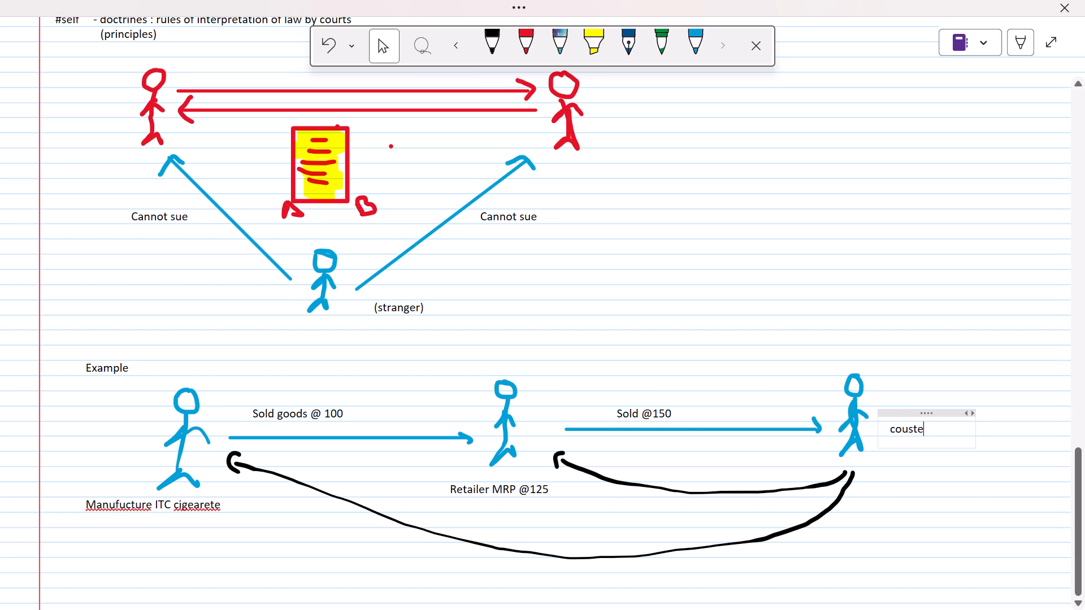
{"action": "key", "text": "BackSpace"}
{"action": "type", "text": "omer"}
{"action": "key", "text": "space"}
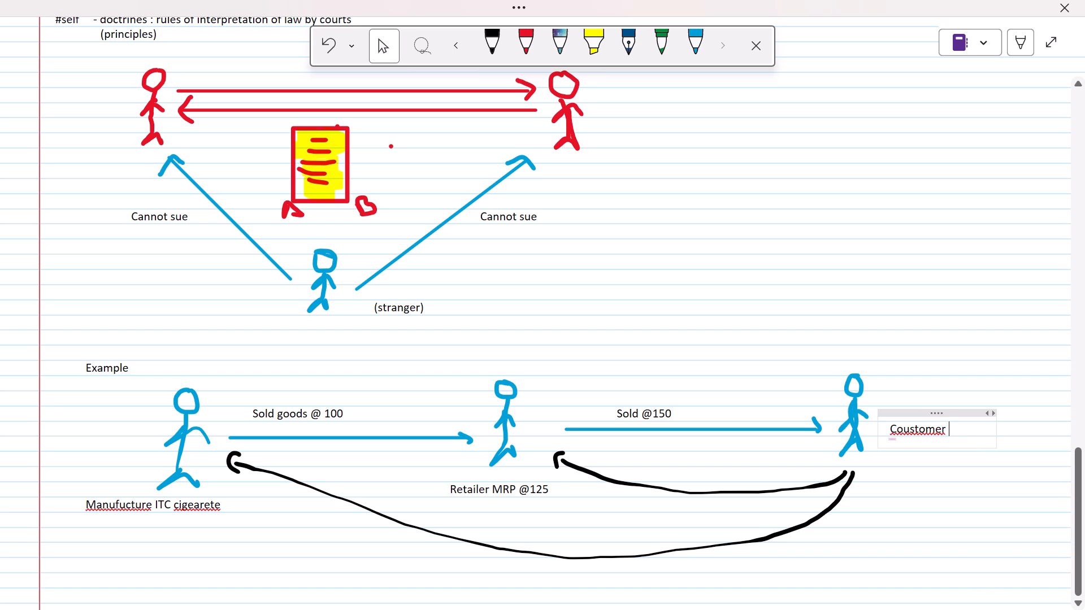
{"action": "key", "text": "Left"}
{"action": "key", "text": "Left"}
{"action": "key", "text": "Left"}
{"action": "key", "text": "Left"}
{"action": "key", "text": "BackSpace"}
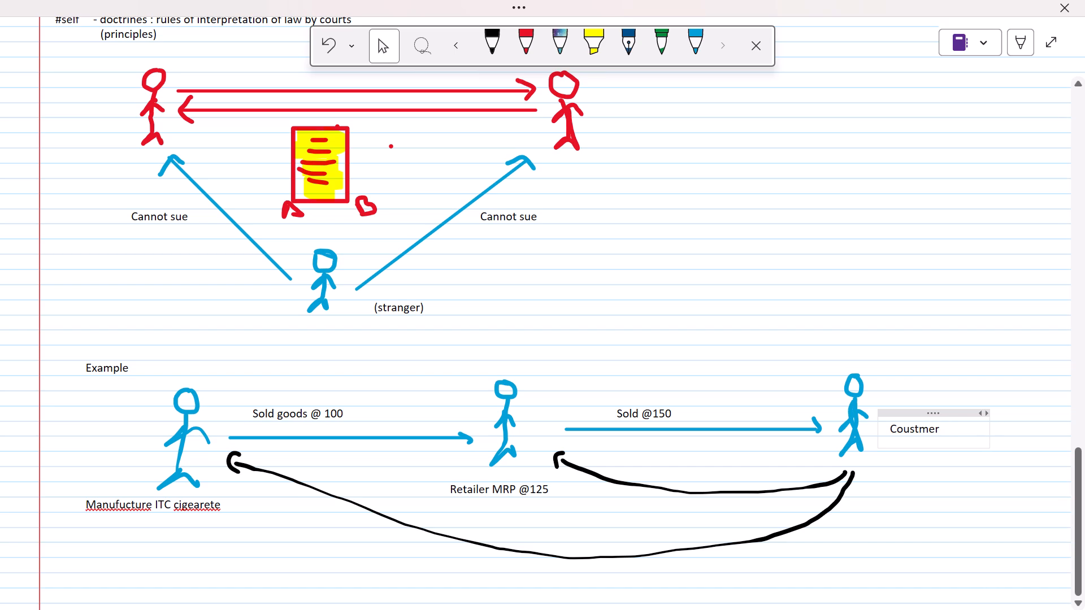
{"action": "key", "text": "Right"}
{"action": "key", "text": "Right"}
{"action": "key", "text": "Right"}
{"action": "key", "text": "Right"}
{"action": "key", "text": "Right"}
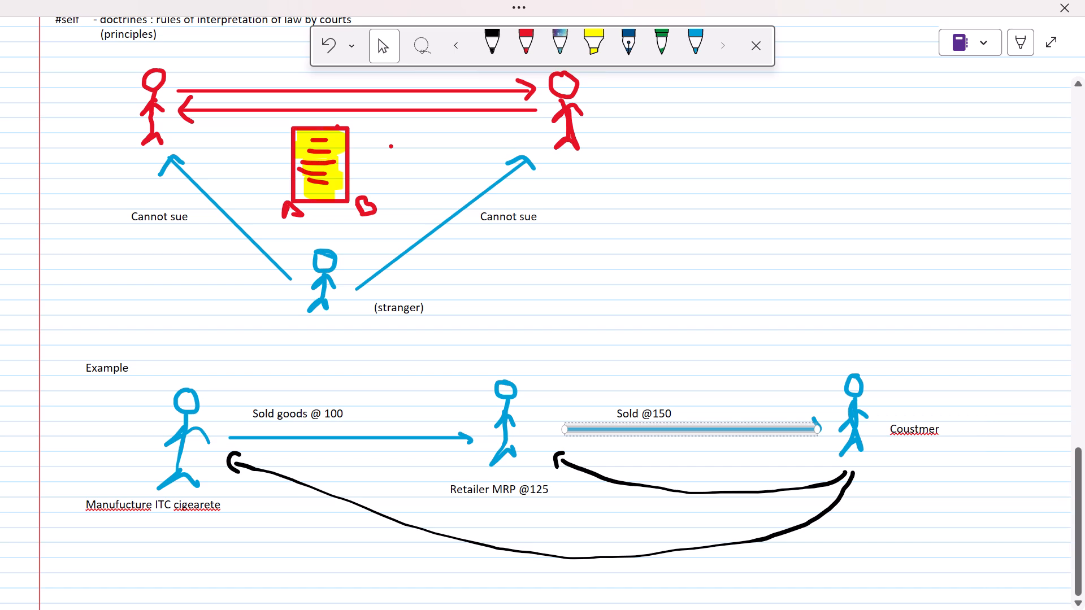
{"action": "left_click", "coordinate": [944, 430]}
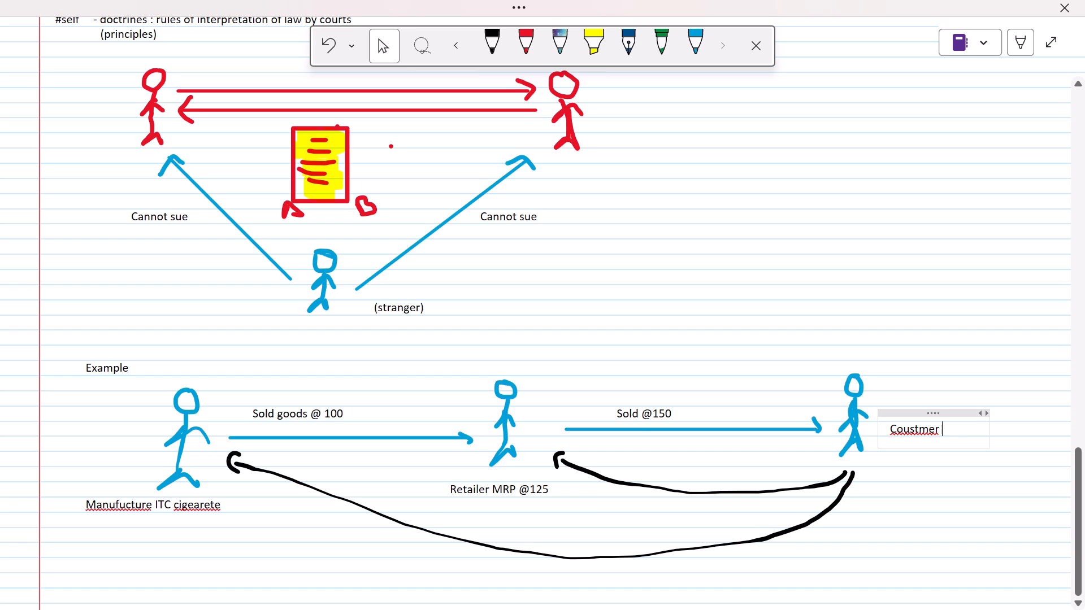
Add the label "Can sue" above the shorter black curved arrow running from the customer to the retailer.
{"action": "scroll", "coordinate": [549, 534], "scroll_direction": "down", "scroll_amount": 1}
{"action": "left_click", "coordinate": [670, 378]}
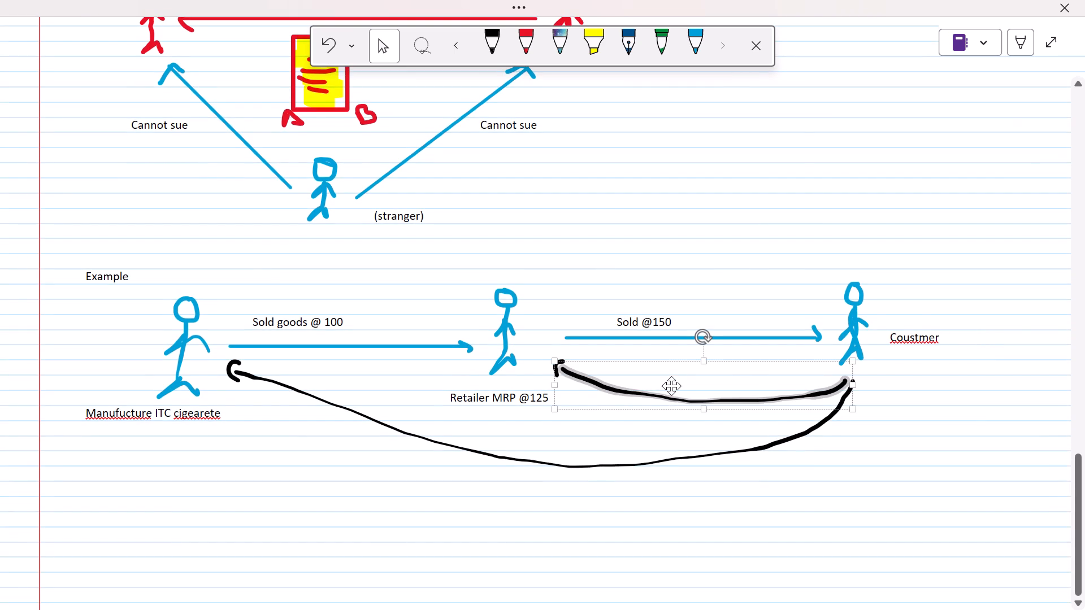
{"action": "right_click", "coordinate": [671, 386]}
{"action": "left_click", "coordinate": [928, 406]}
{"action": "left_click", "coordinate": [913, 403]}
{"action": "right_click", "coordinate": [657, 382]}
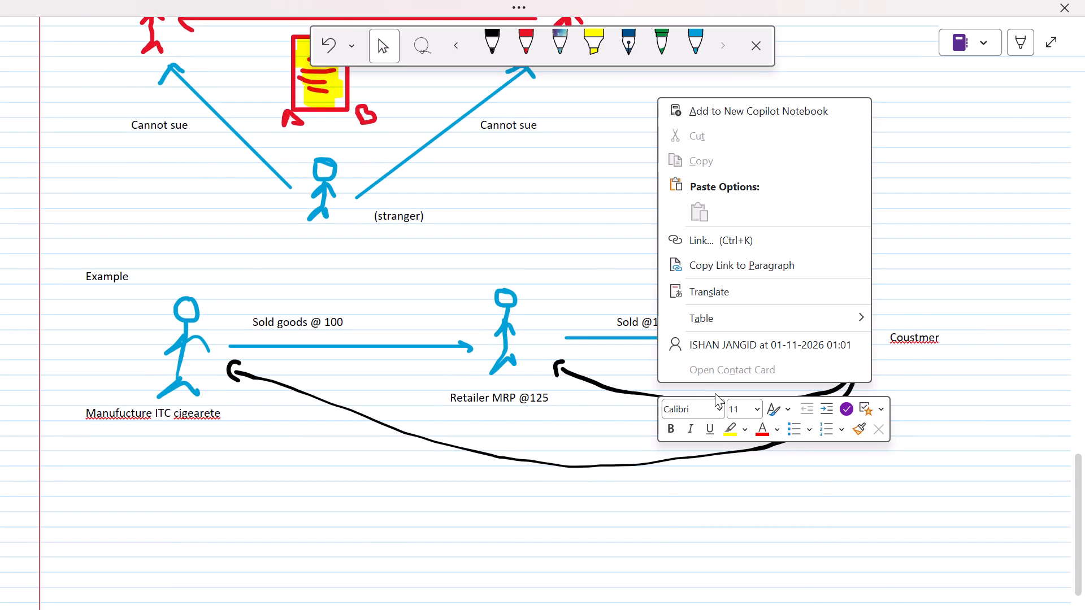
{"action": "left_click", "coordinate": [880, 416]}
{"action": "left_click", "coordinate": [936, 412]}
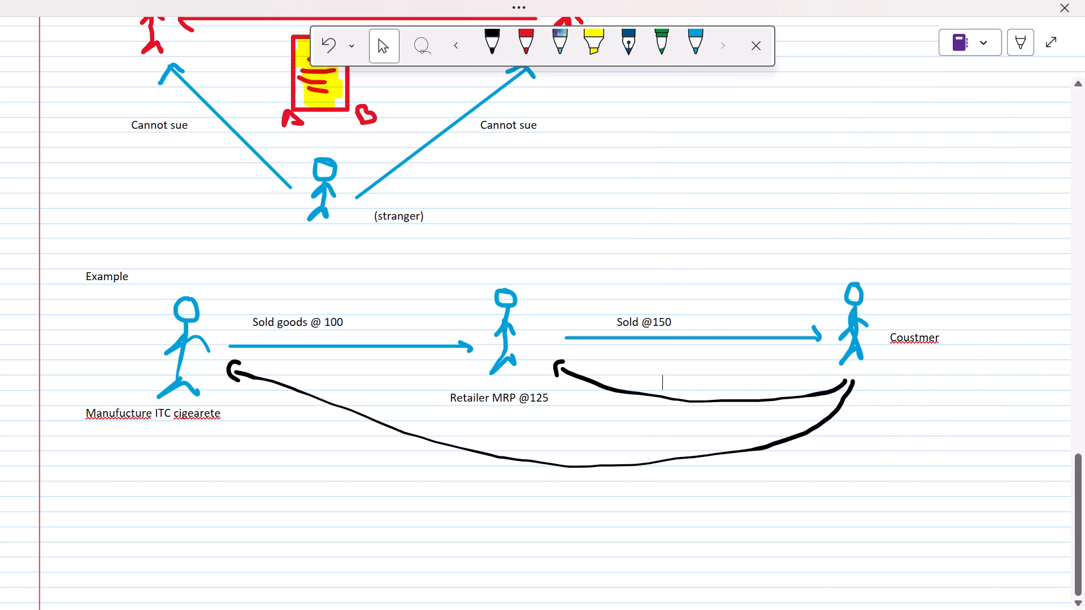
{"action": "type", "text": "can sue"}
{"action": "key", "text": "space"}
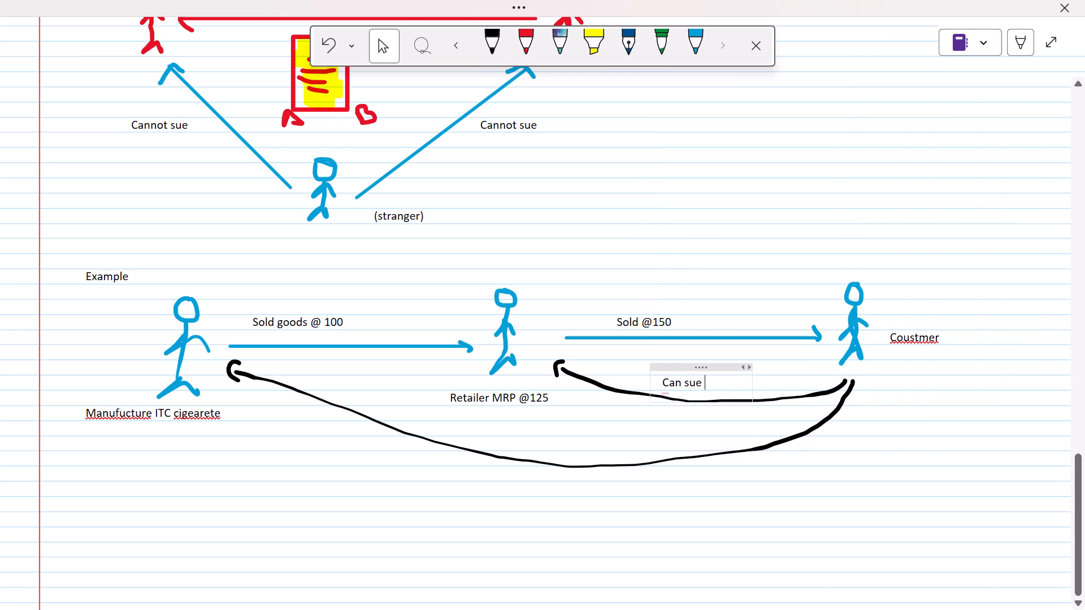
Add the label "Cannot sue" beneath the long black curved arrow running from the customer to the manufacturer.
{"action": "right_click", "coordinate": [491, 472]}
{"action": "type", "text": "cann"}
{"action": "type", "text": "ot sue"}
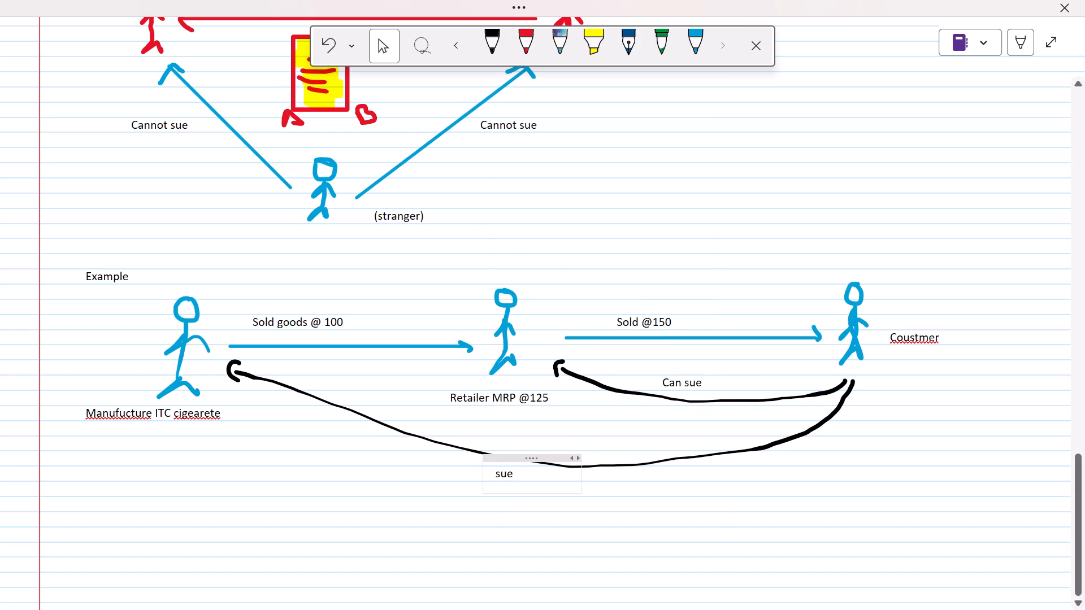
{"action": "key", "text": "BackSpace"}
{"action": "key", "text": "BackSpace"}
{"action": "key", "text": "BackSpace"}
{"action": "type", "text": "cannot sue"}
{"action": "key", "text": "space"}
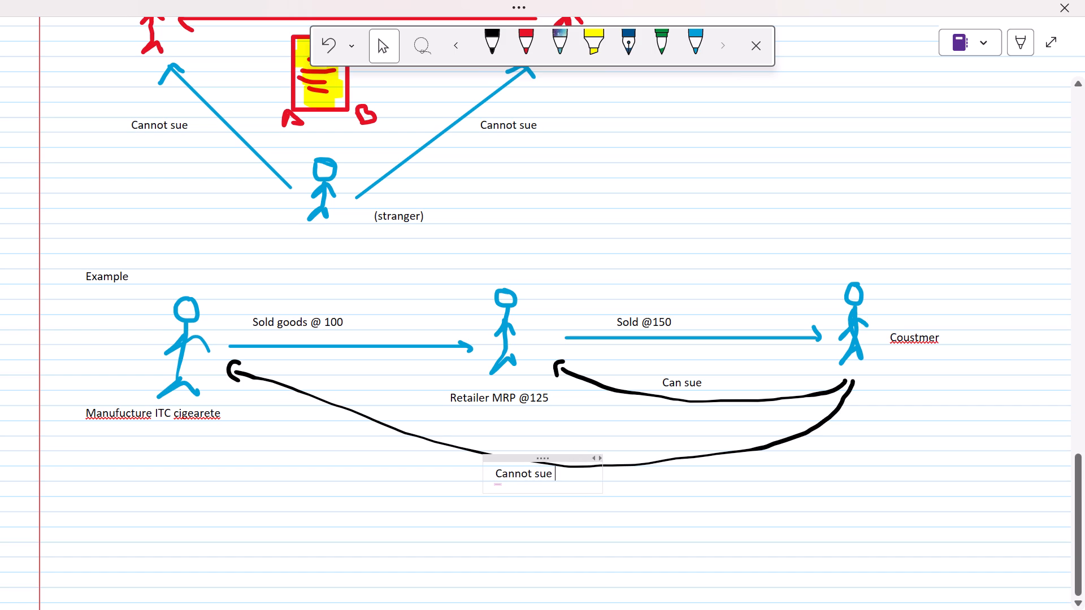
Write the line "Doctrine of privity of contract" centred beneath the example diagram.
{"action": "scroll", "coordinate": [478, 486], "scroll_direction": "down", "scroll_amount": 1}
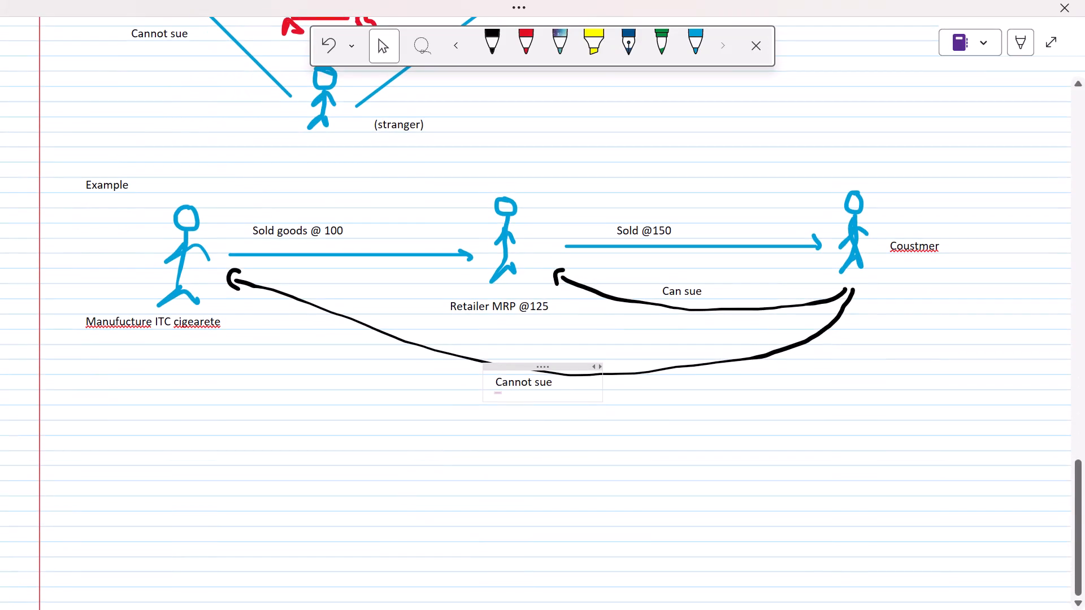
{"action": "left_click", "coordinate": [399, 427]}
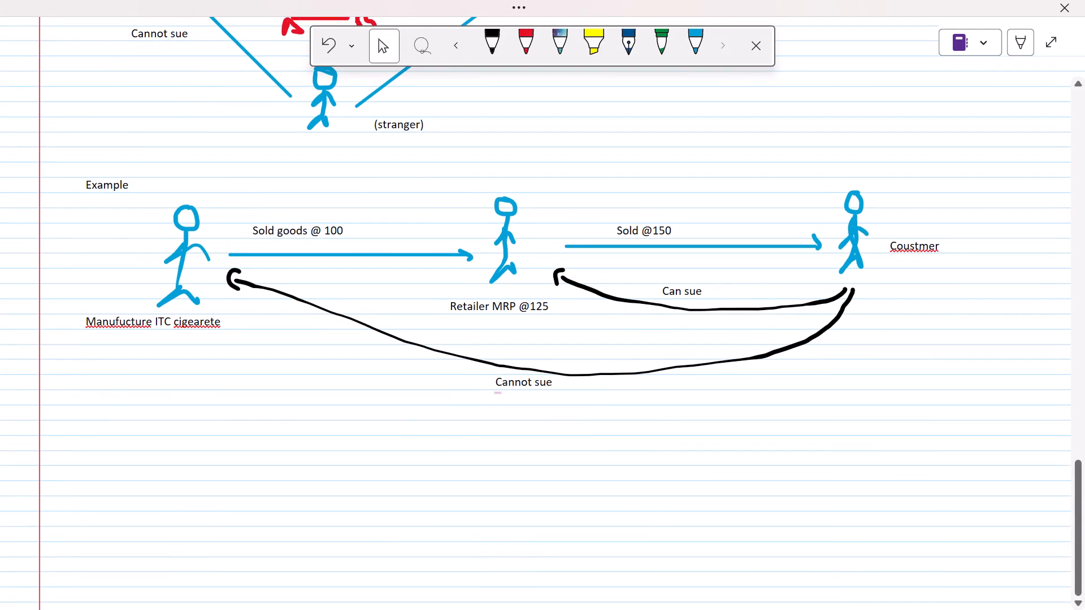
{"action": "type", "text": "doctrinr"}
{"action": "key", "text": "space"}
{"action": "key", "text": "equal"}
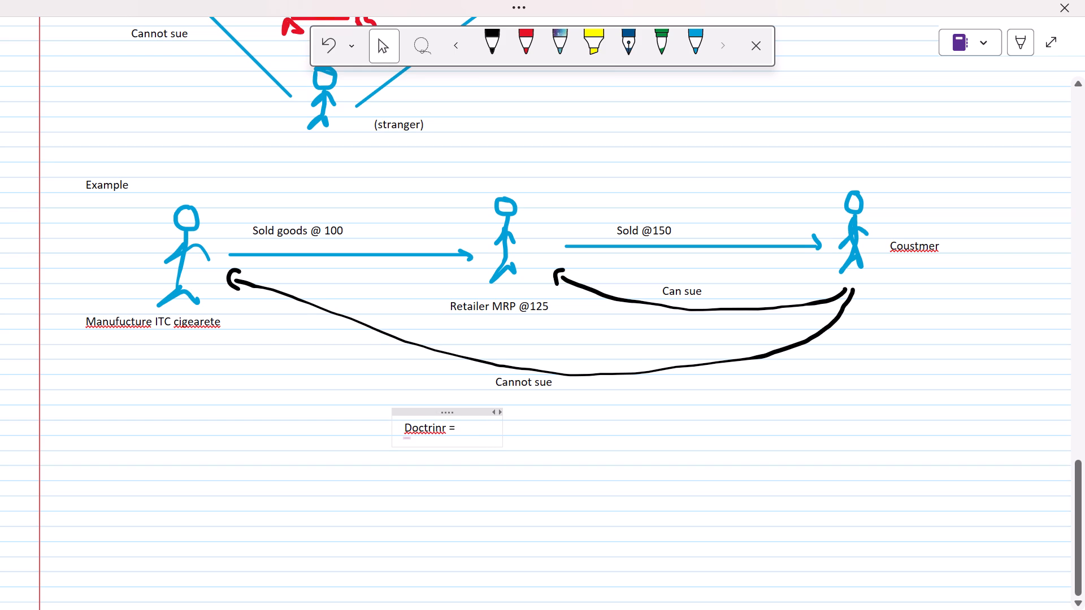
{"action": "key", "text": "BackSpace"}
{"action": "key", "text": "BackSpace"}
{"action": "key", "text": "BackSpace"}
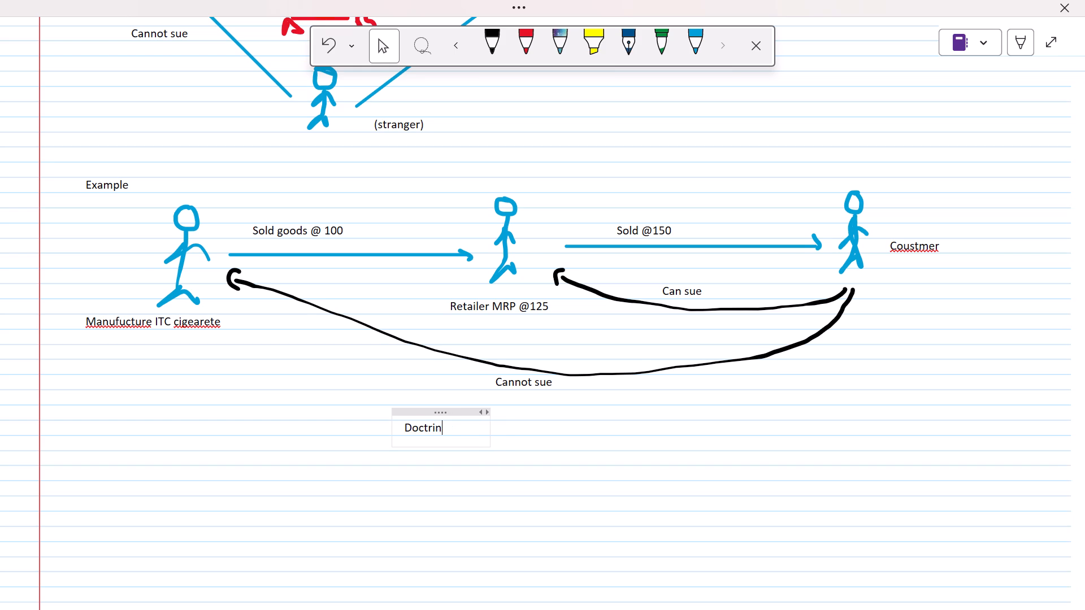
{"action": "type", "text": "e"}
{"action": "key", "text": "space"}
{"action": "type", "text": "of privitty"}
{"action": "key", "text": "space"}
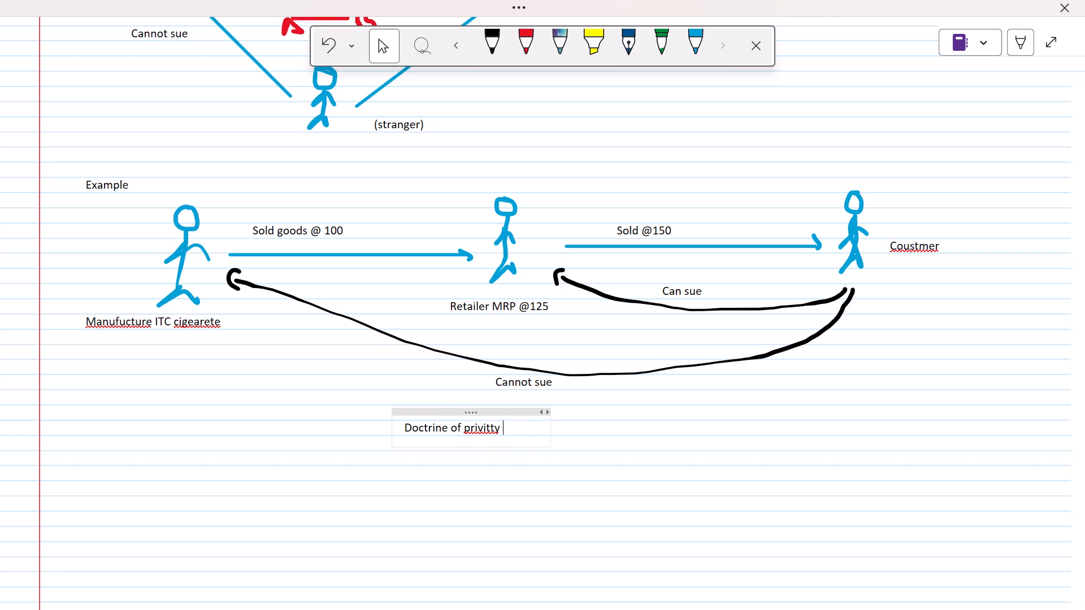
{"action": "key", "text": "Left"}
{"action": "key", "text": "Left"}
{"action": "key", "text": "Left"}
{"action": "key", "text": "Right"}
{"action": "key", "text": "BackSpace"}
{"action": "key", "text": "Right"}
{"action": "key", "text": "Right"}
{"action": "type", "text": "of con"}
{"action": "type", "text": "tract"}
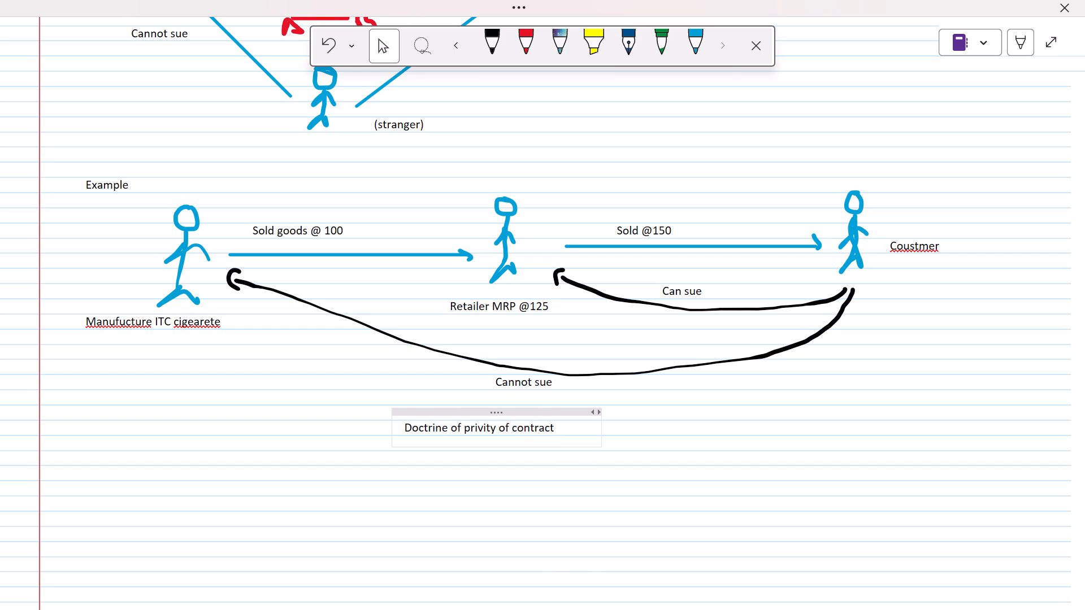
{"action": "key", "text": "space"}
Highlight the line "Doctrine of privity of contract" in yellow.
{"action": "key", "text": "ctrl+4"}
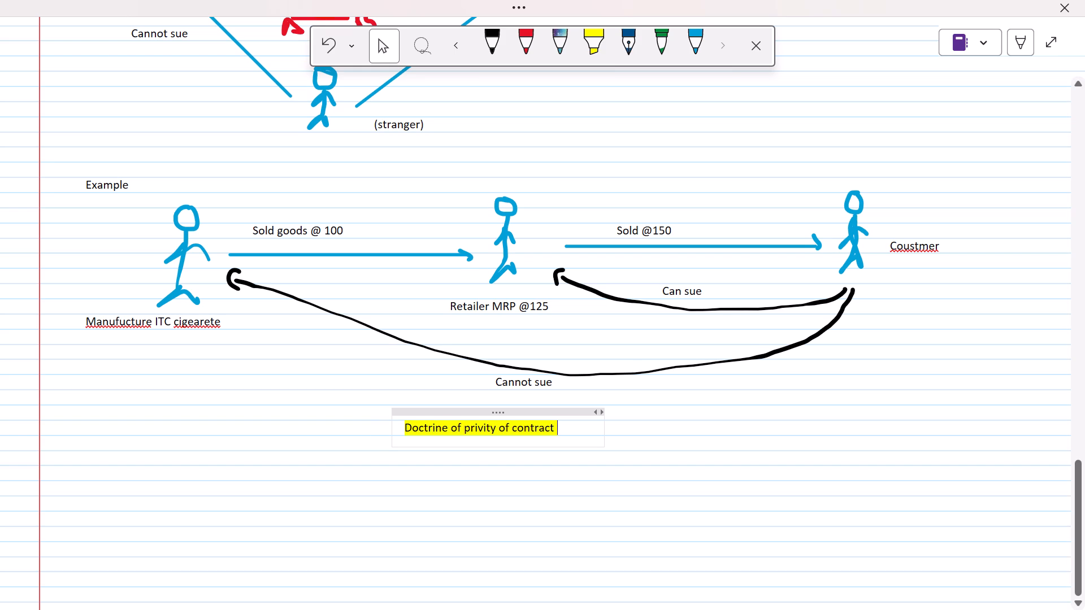
Start a new note with the word "Expectration" near the margin, below the highlighted doctrine line.
{"action": "scroll", "coordinate": [383, 440], "scroll_direction": "down", "scroll_amount": 1}
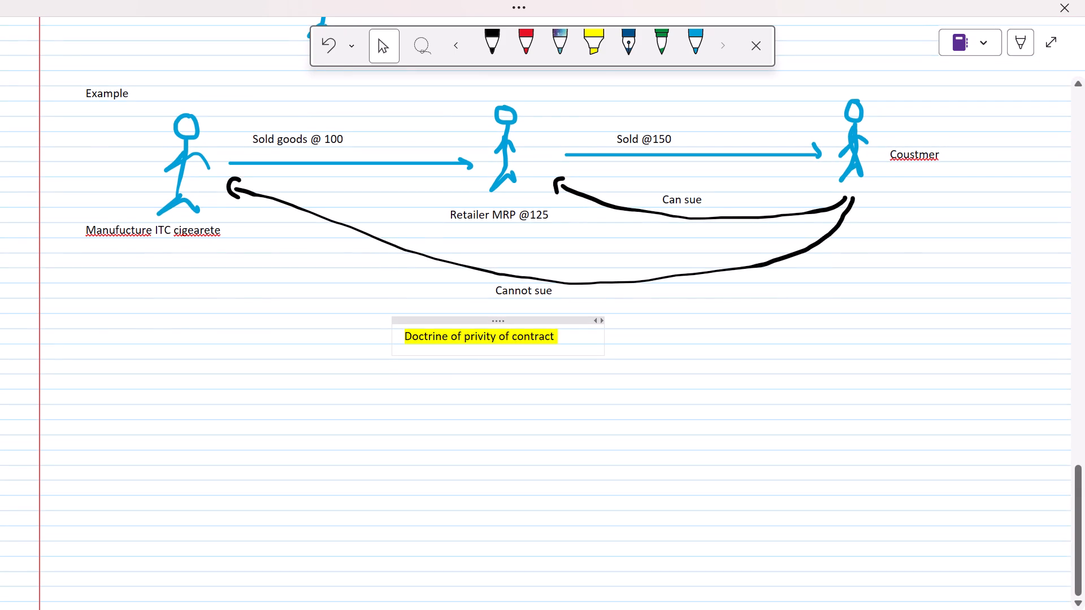
{"action": "left_click", "coordinate": [76, 382]}
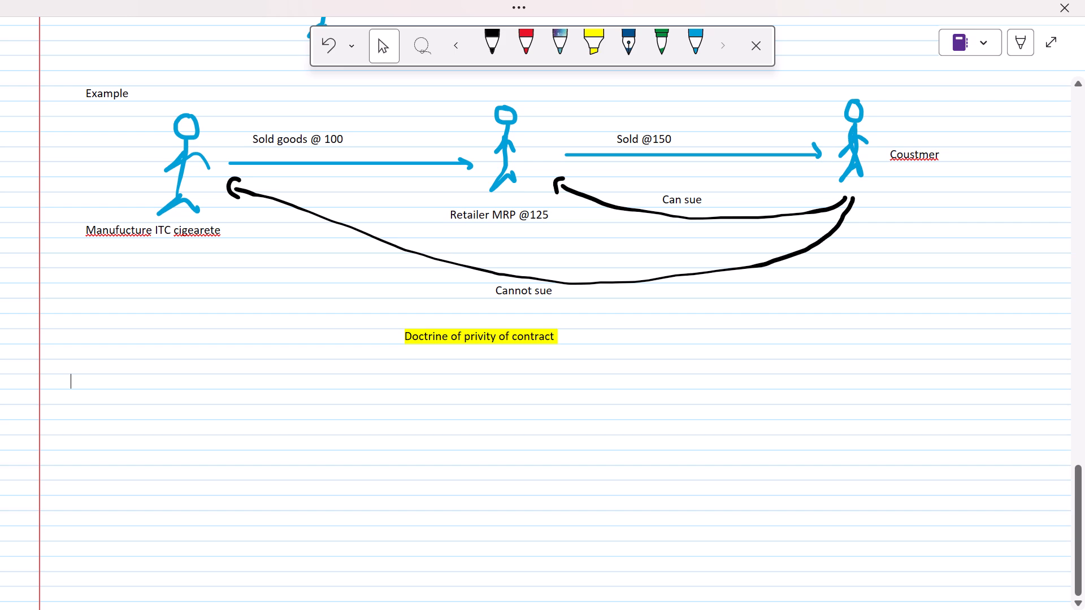
{"action": "key", "text": "e"}
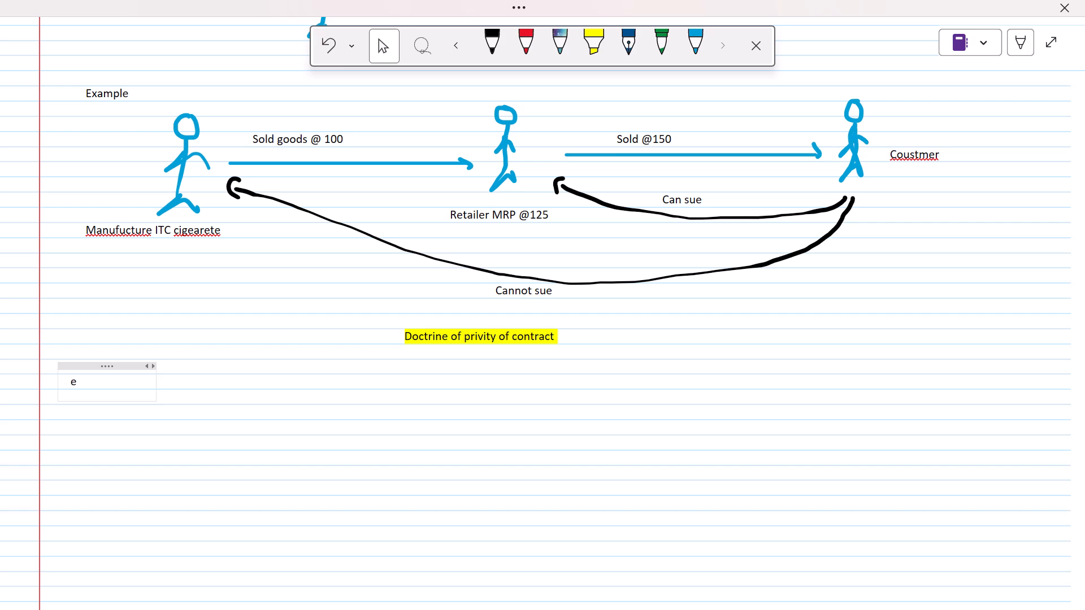
{"action": "type", "text": "xp"}
{"action": "type", "text": "ectration"}
{"action": "key", "text": "space"}
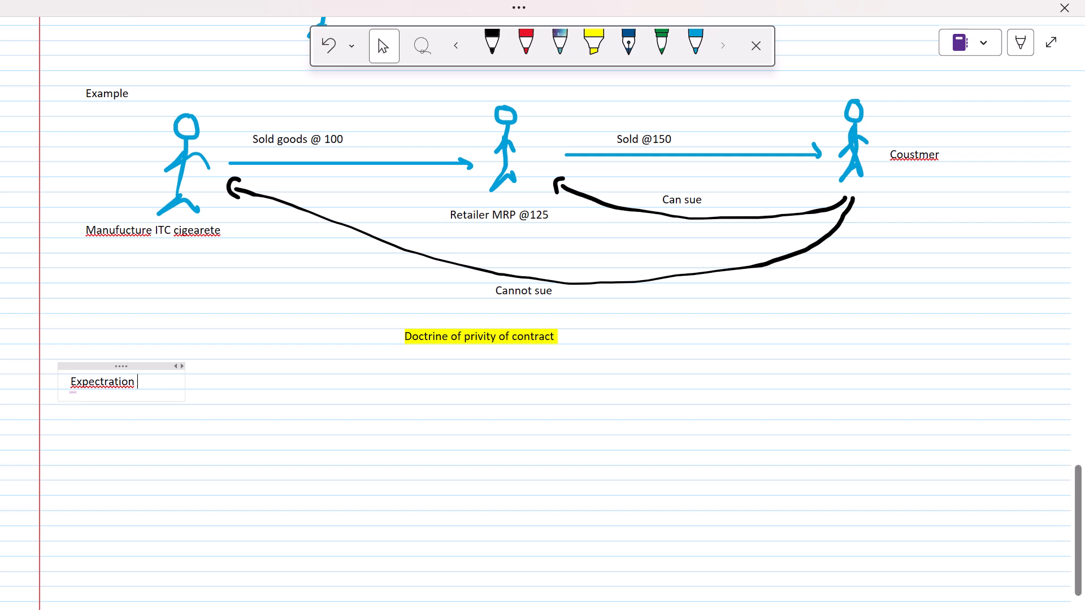
Respell the new word below the doctrine line as "Exeptions".
{"action": "key", "text": "Left"}
{"action": "key", "text": "Left"}
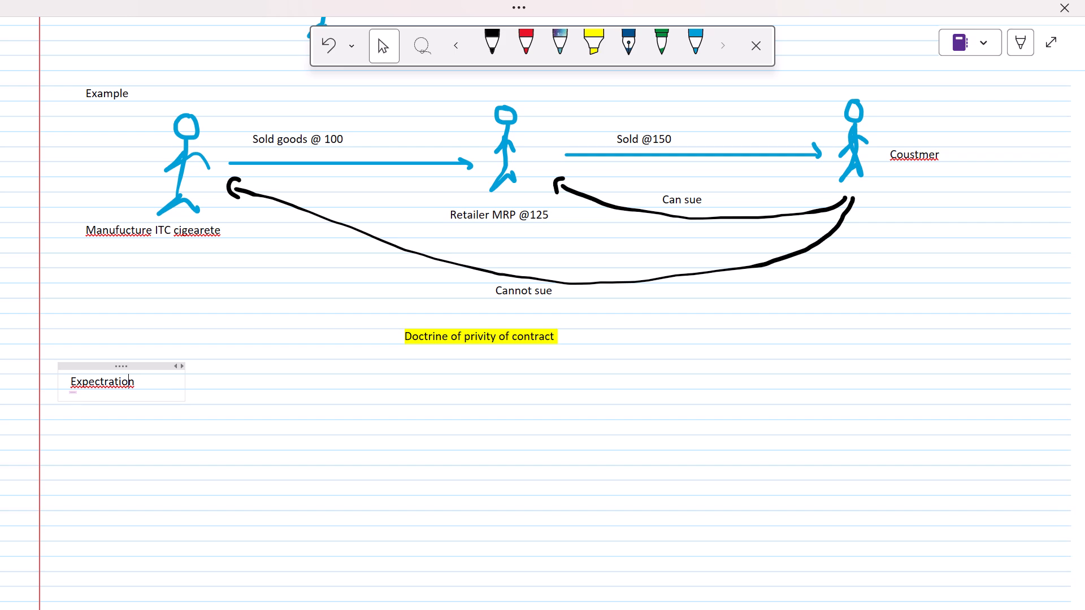
{"action": "key", "text": "Left"}
{"action": "key", "text": "Left"}
{"action": "key", "text": "Left"}
{"action": "key", "text": "Left"}
{"action": "key", "text": "Left"}
{"action": "key", "text": "Left"}
{"action": "key", "text": "Left"}
{"action": "key", "text": "Left"}
{"action": "key", "text": "BackSpace"}
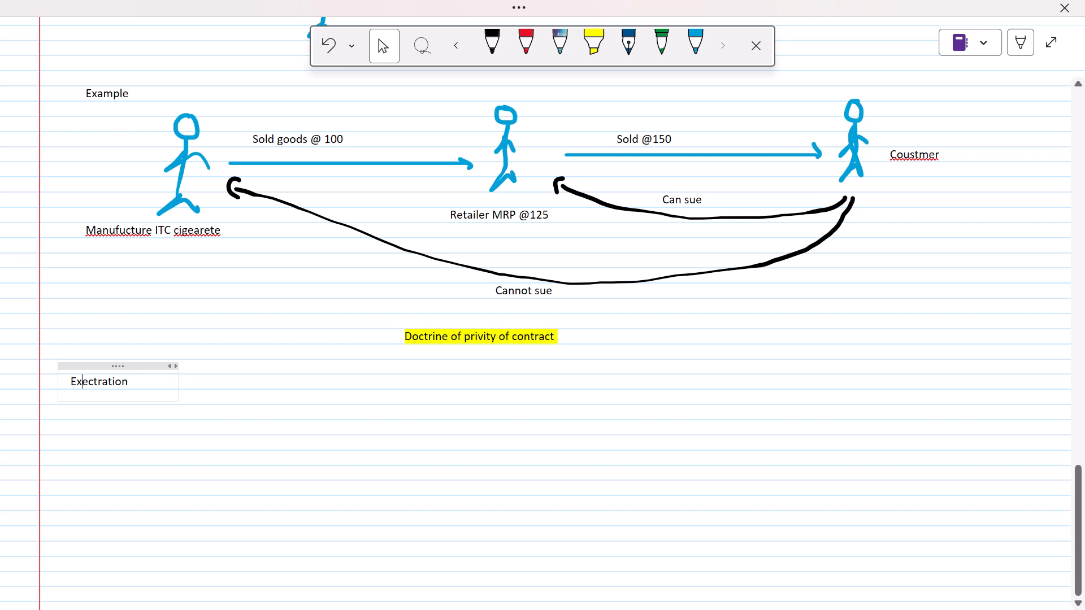
{"action": "key", "text": "Right"}
{"action": "key", "text": "Right"}
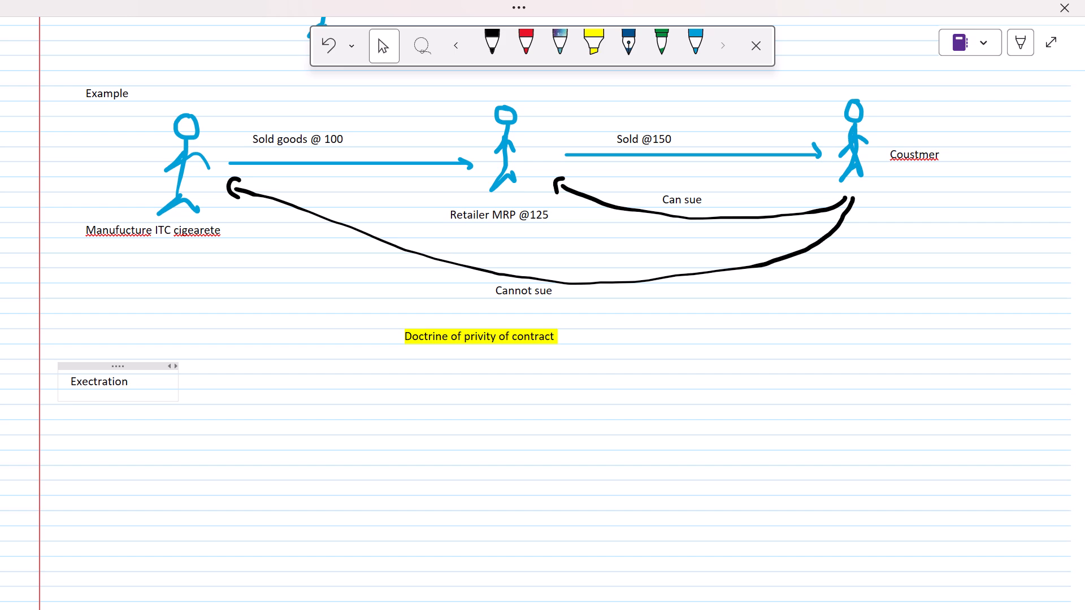
{"action": "key", "text": "BackSpace"}
{"action": "key", "text": "p"}
{"action": "key", "text": "Right"}
{"action": "key", "text": "Right"}
{"action": "key", "text": "Right"}
{"action": "key", "text": "Right"}
{"action": "key", "text": "Right"}
{"action": "key", "text": "Right"}
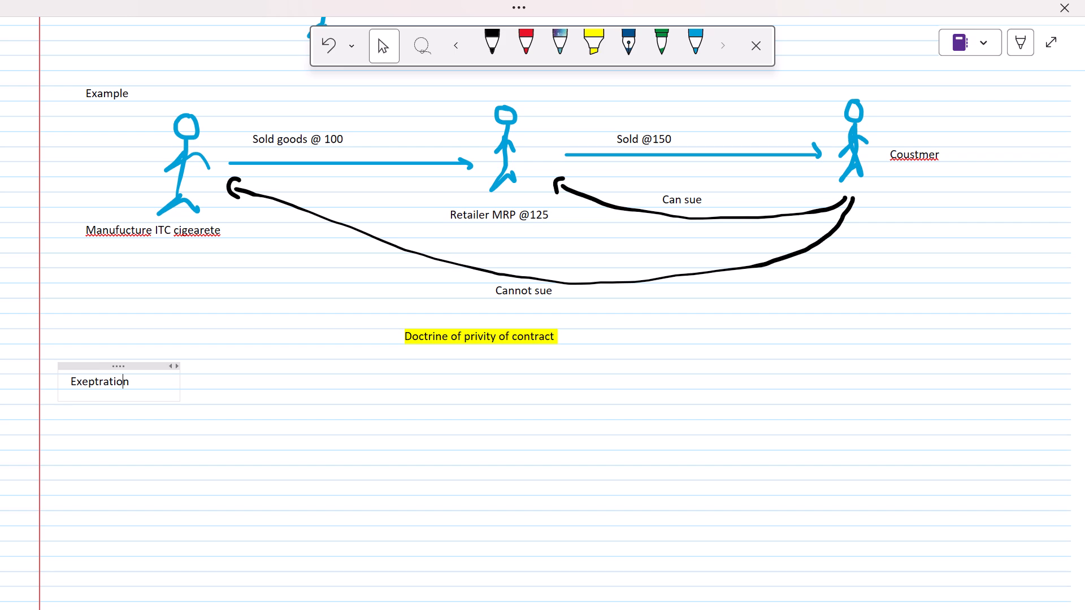
{"action": "key", "text": "Right"}
{"action": "key", "text": "BackSpace"}
{"action": "key", "text": "BackSpace"}
{"action": "key", "text": "BackSpace"}
{"action": "key", "text": "BackSpace"}
{"action": "key", "text": "BackSpace"}
{"action": "key", "text": "BackSpace"}
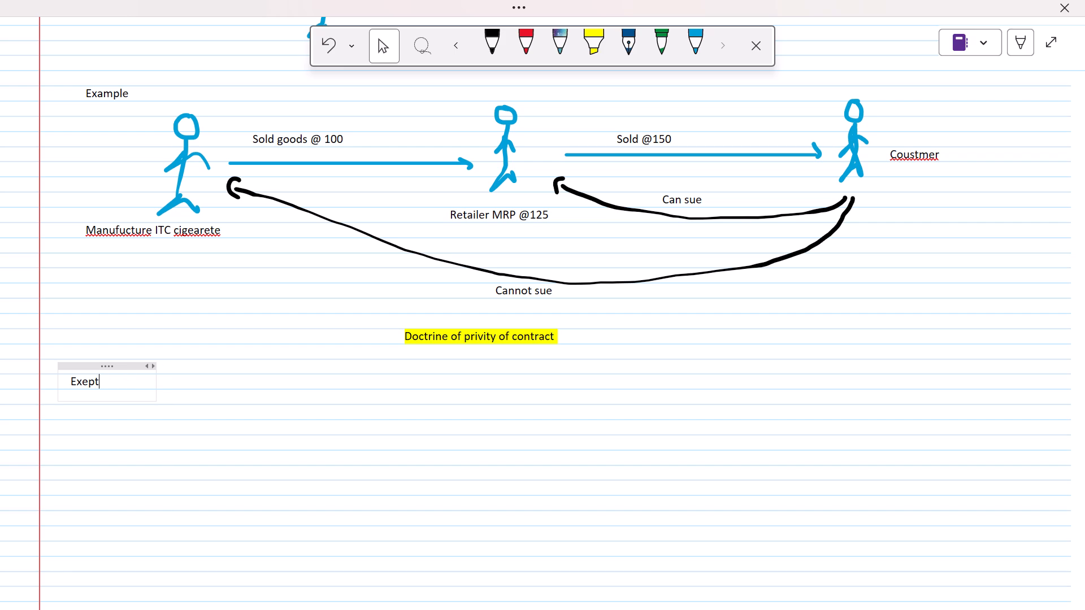
{"action": "type", "text": "ionnsn"}
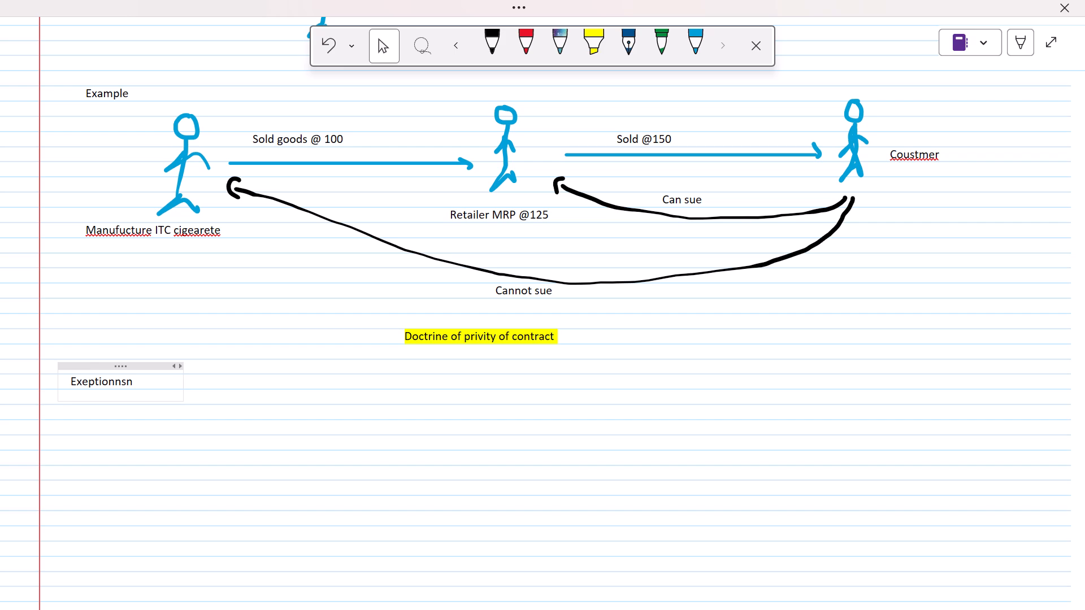
{"action": "key", "text": "BackSpace"}
{"action": "key", "text": "BackSpace"}
{"action": "key", "text": "BackSpace"}
{"action": "type", "text": "s"}
{"action": "key", "text": "space"}
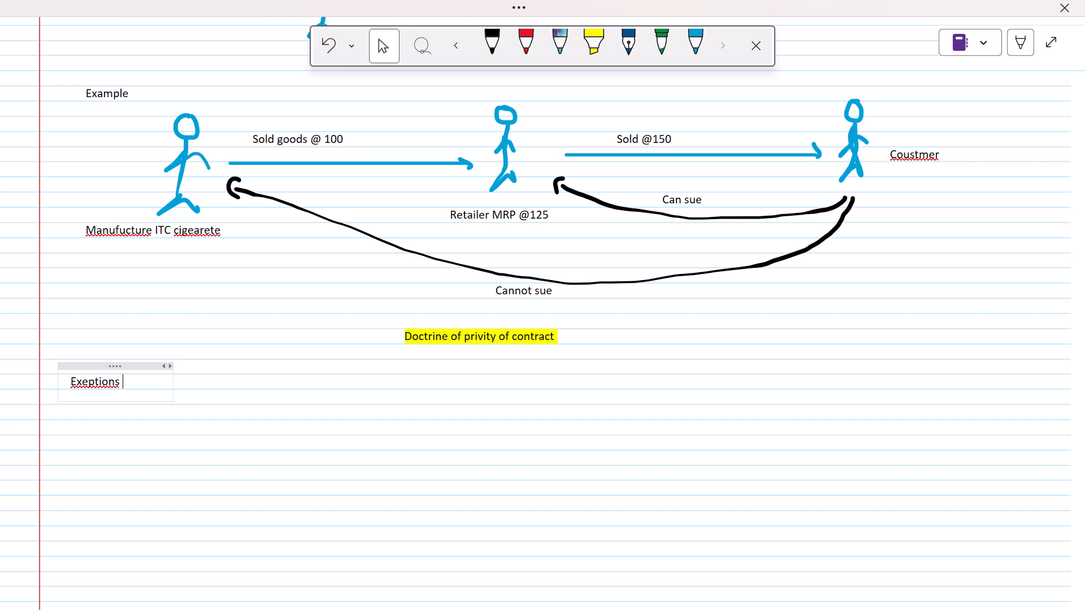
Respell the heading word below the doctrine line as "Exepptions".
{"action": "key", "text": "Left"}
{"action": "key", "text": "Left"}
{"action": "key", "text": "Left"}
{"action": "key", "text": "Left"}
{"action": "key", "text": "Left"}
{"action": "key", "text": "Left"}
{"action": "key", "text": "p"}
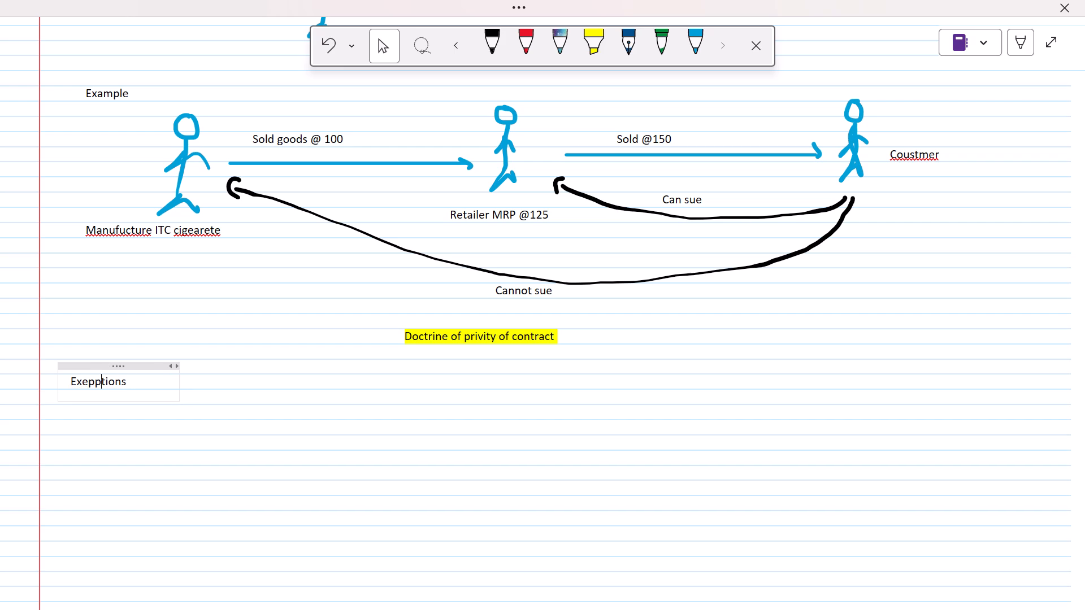
Add the words "of privity" after the heading word below the doctrine line.
{"action": "key", "text": "Right"}
{"action": "key", "text": "Right"}
{"action": "key", "text": "Right"}
{"action": "key", "text": "Right"}
{"action": "key", "text": "Right"}
{"action": "key", "text": "Right"}
{"action": "type", "text": "of pribe"}
{"action": "key", "text": "BackSpace"}
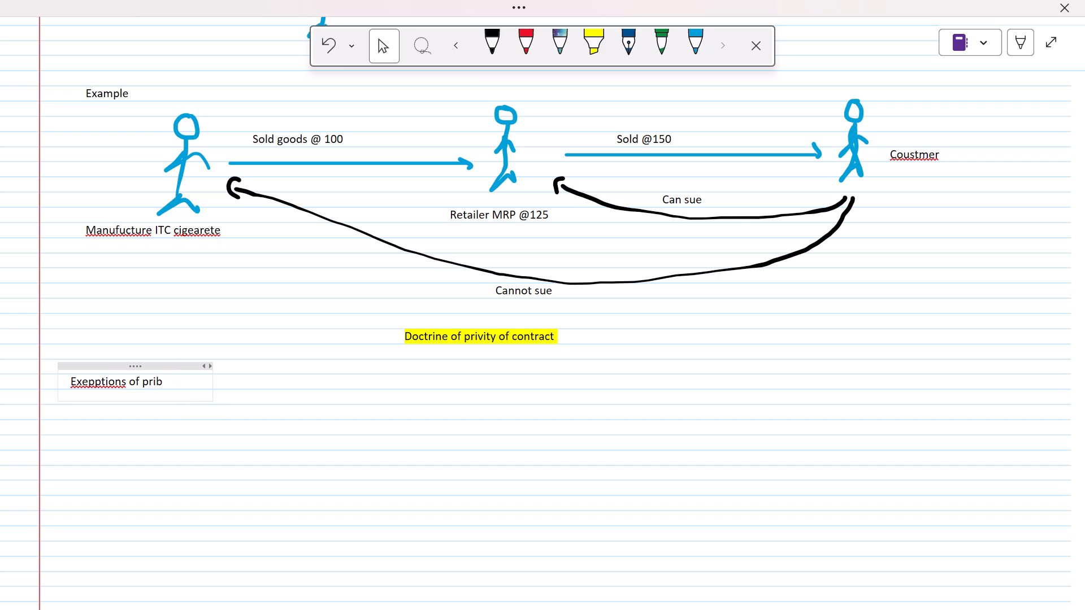
{"action": "key", "text": "BackSpace"}
{"action": "type", "text": "vity"}
{"action": "key", "text": "space"}
Respell the first word of the privity heading below the doctrine line as "Exeeptions".
{"action": "key", "text": "Left"}
{"action": "key", "text": "Left"}
{"action": "key", "text": "Left"}
{"action": "key", "text": "Left"}
{"action": "key", "text": "Left"}
{"action": "key", "text": "Left"}
{"action": "key", "text": "Left"}
{"action": "key", "text": "Left"}
{"action": "key", "text": "Left"}
{"action": "key", "text": "Left"}
{"action": "key", "text": "Left"}
{"action": "key", "text": "Left"}
{"action": "key", "text": "Left"}
{"action": "key", "text": "Left"}
{"action": "key", "text": "Left"}
{"action": "key", "text": "Left"}
{"action": "key", "text": "Left"}
{"action": "key", "text": "Left"}
{"action": "key", "text": "BackSpace"}
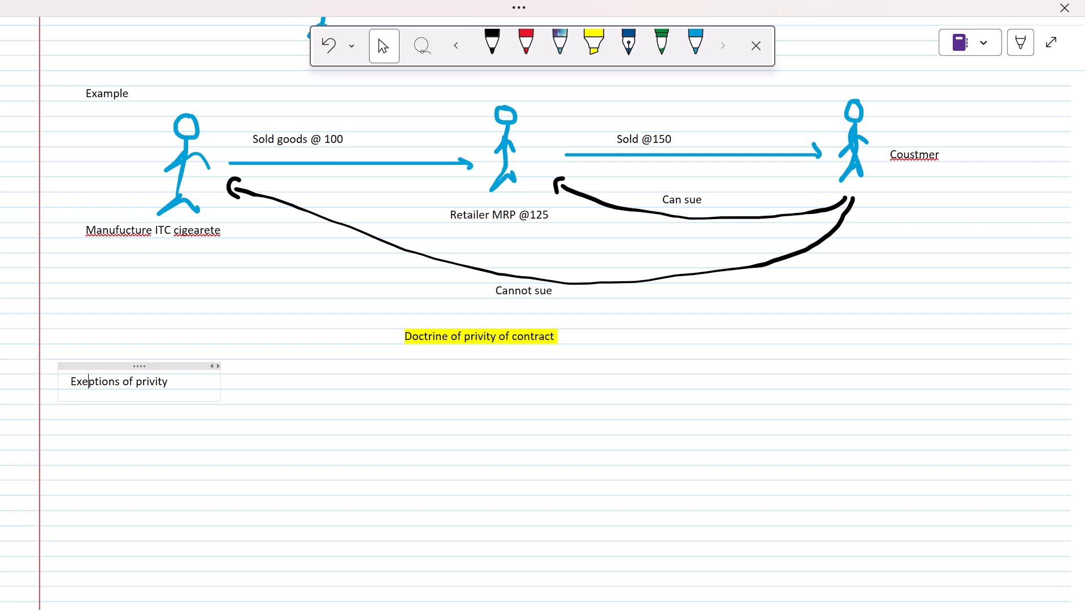
{"action": "key", "text": "e"}
{"action": "key", "text": "Right"}
{"action": "key", "text": "Right"}
{"action": "key", "text": "Right"}
{"action": "key", "text": "Right"}
{"action": "key", "text": "Right"}
{"action": "key", "text": "Right"}
{"action": "key", "text": "Right"}
{"action": "key", "text": "Right"}
{"action": "key", "text": "Right"}
{"action": "key", "text": "Right"}
{"action": "key", "text": "Right"}
{"action": "key", "text": "Right"}
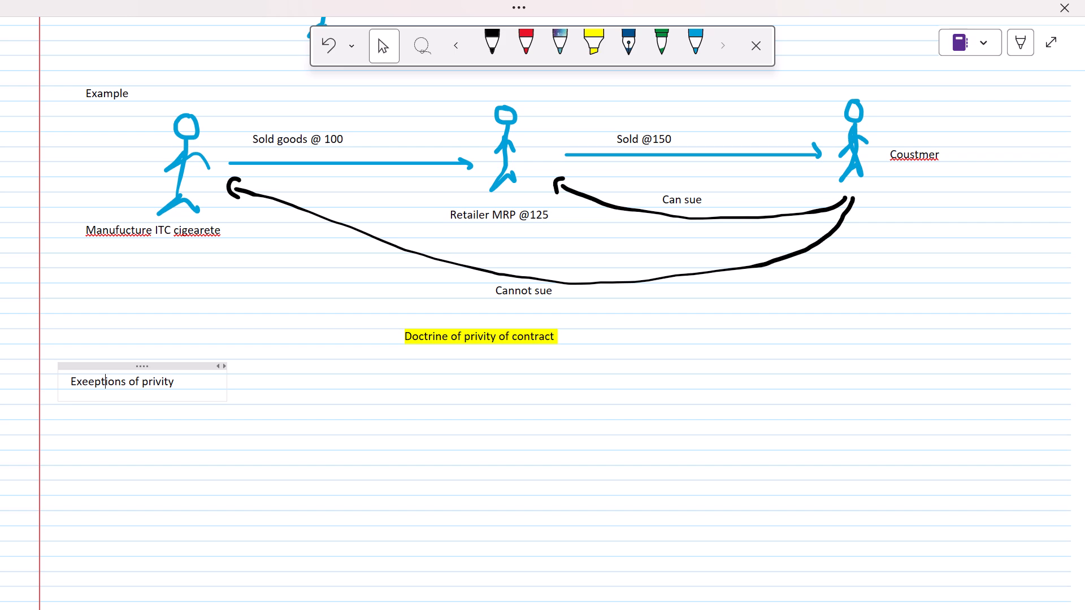
{"action": "key", "text": "Right"}
{"action": "key", "text": "Right"}
{"action": "key", "text": "Right"}
{"action": "key", "text": "Right"}
{"action": "key", "text": "Right"}
{"action": "key", "text": "Right"}
{"action": "key", "text": "Down"}
{"action": "right_click_drag", "start_coordinate": [77, 406], "coordinate": [153, 438]}
Draw a red stick figure with a round head beneath the "Exeeptions of privity" heading, near the margin.
{"action": "left_click", "coordinate": [501, 62]}
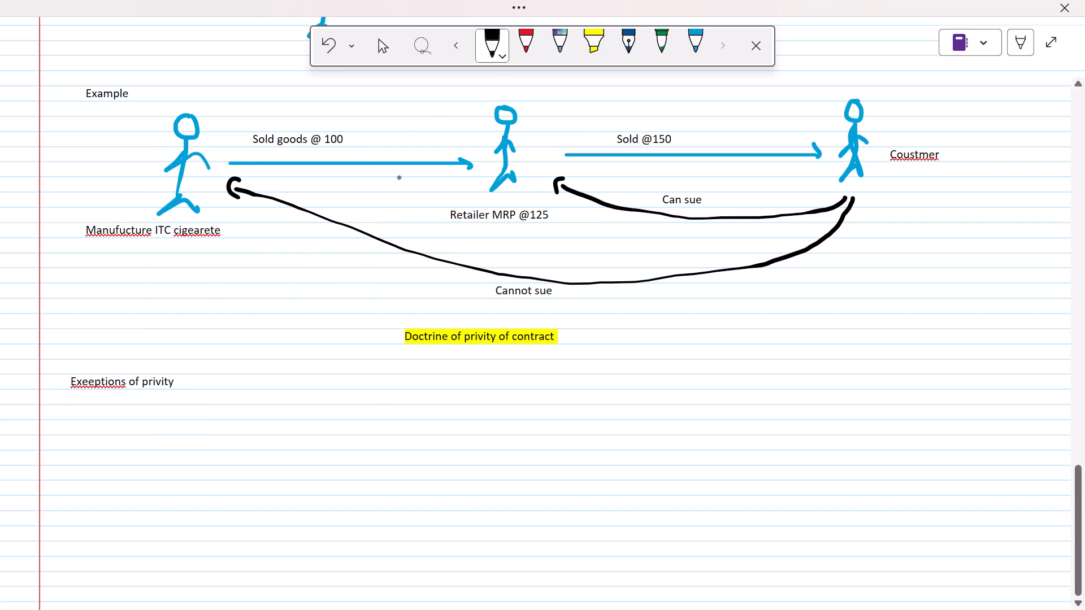
{"action": "left_click", "coordinate": [535, 32]}
{"action": "scroll", "coordinate": [324, 163], "scroll_direction": "down", "scroll_amount": 2}
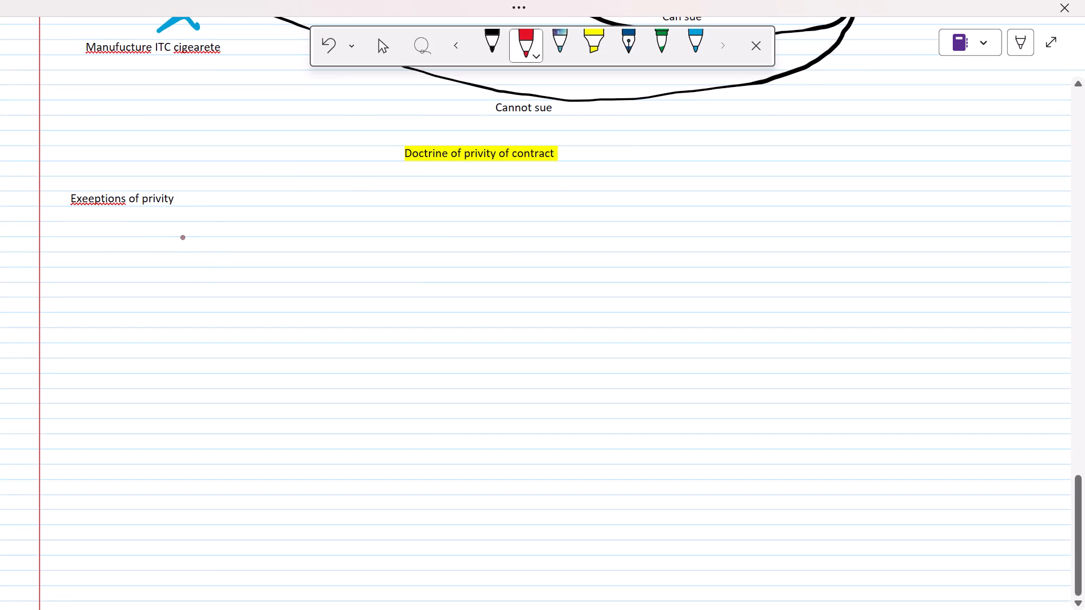
{"action": "left_click_drag", "start_coordinate": [183, 237], "coordinate": [176, 233]}
{"action": "left_click_drag", "start_coordinate": [170, 254], "coordinate": [174, 325]}
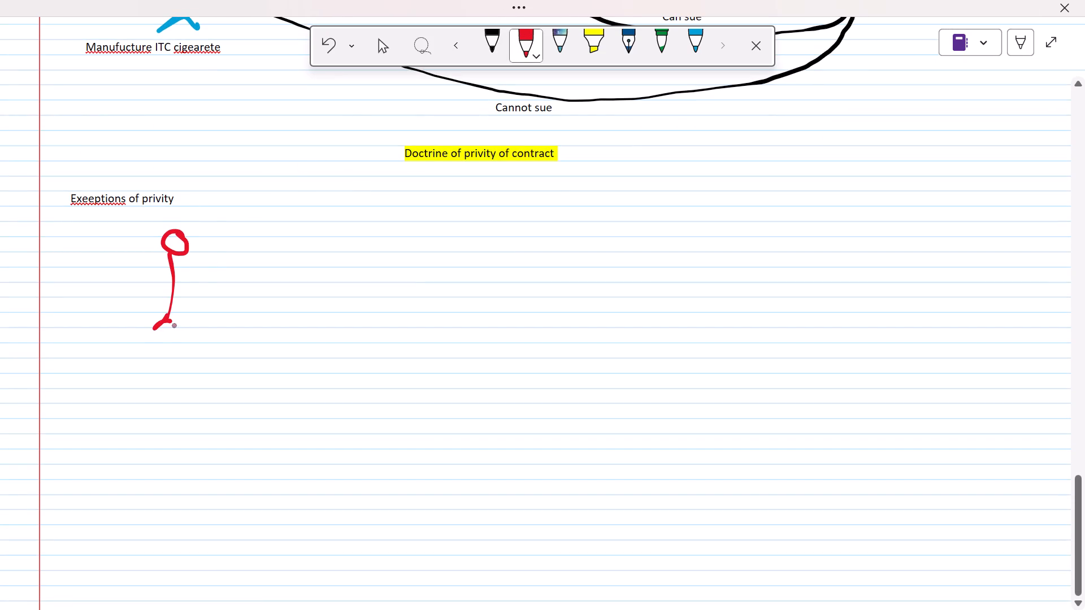
{"action": "left_click_drag", "start_coordinate": [174, 325], "coordinate": [180, 316]}
{"action": "left_click_drag", "start_coordinate": [173, 268], "coordinate": [189, 291]}
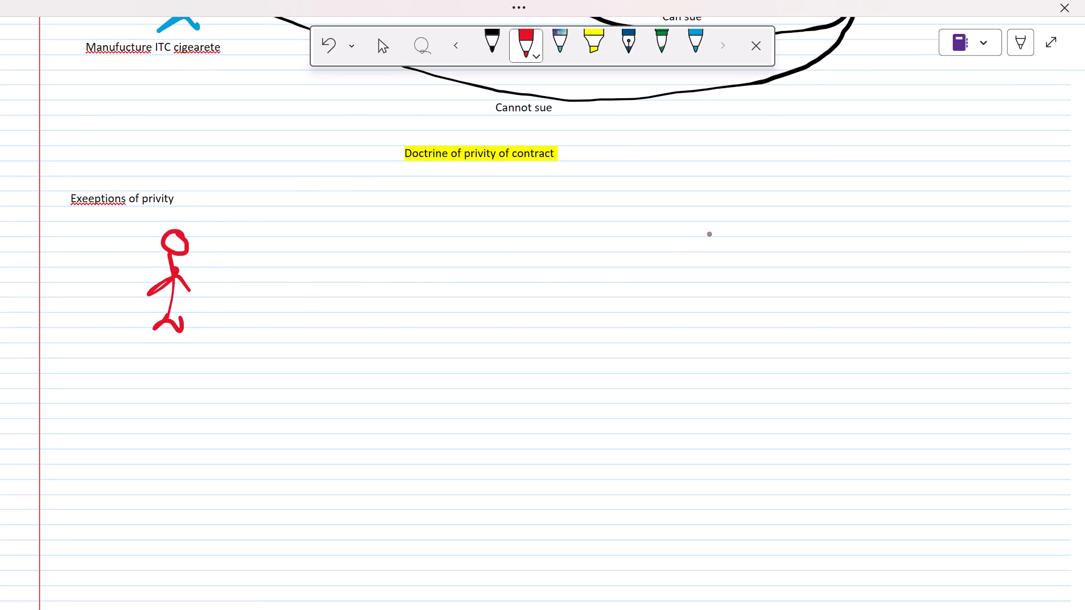
Draw a second red stick figure with a round head on the far side of the page, level with the first.
{"action": "left_click", "coordinate": [714, 223]}
{"action": "left_click_drag", "start_coordinate": [716, 251], "coordinate": [698, 308]}
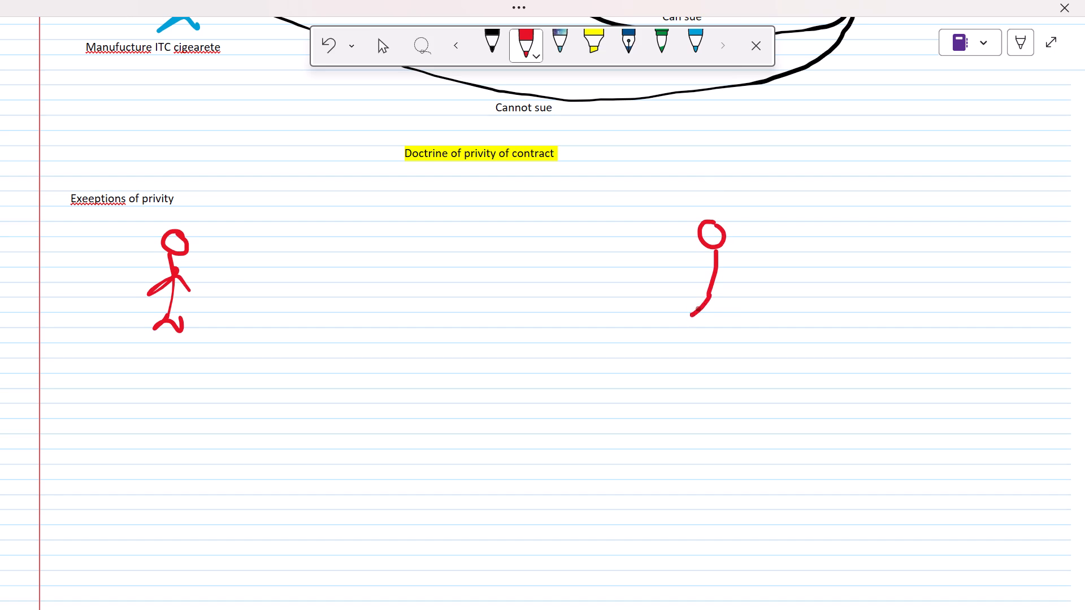
{"action": "left_click_drag", "start_coordinate": [698, 308], "coordinate": [723, 307]}
{"action": "left_click_drag", "start_coordinate": [710, 259], "coordinate": [734, 272]}
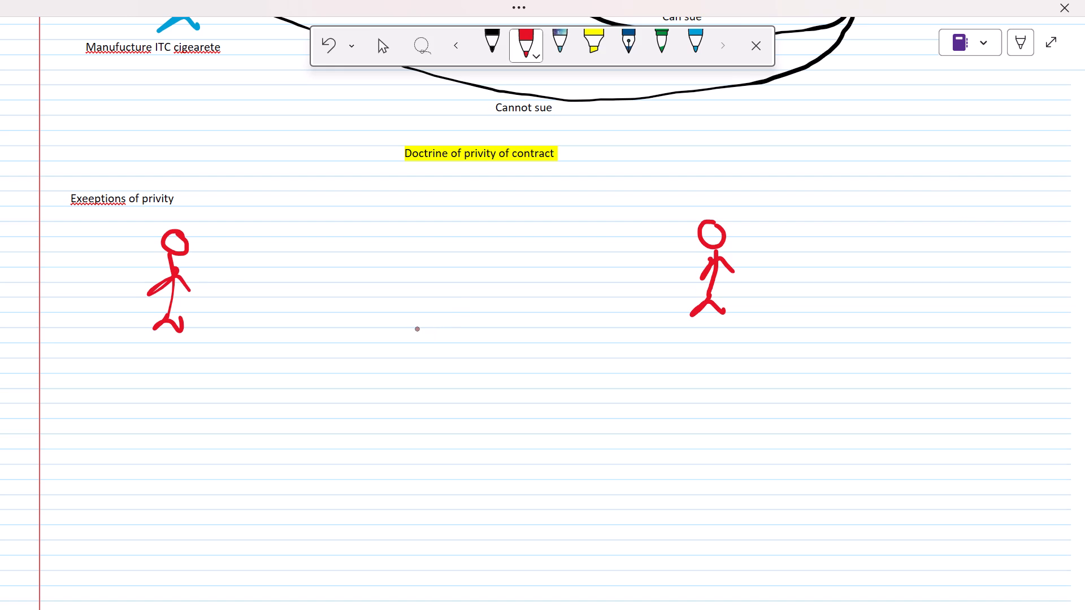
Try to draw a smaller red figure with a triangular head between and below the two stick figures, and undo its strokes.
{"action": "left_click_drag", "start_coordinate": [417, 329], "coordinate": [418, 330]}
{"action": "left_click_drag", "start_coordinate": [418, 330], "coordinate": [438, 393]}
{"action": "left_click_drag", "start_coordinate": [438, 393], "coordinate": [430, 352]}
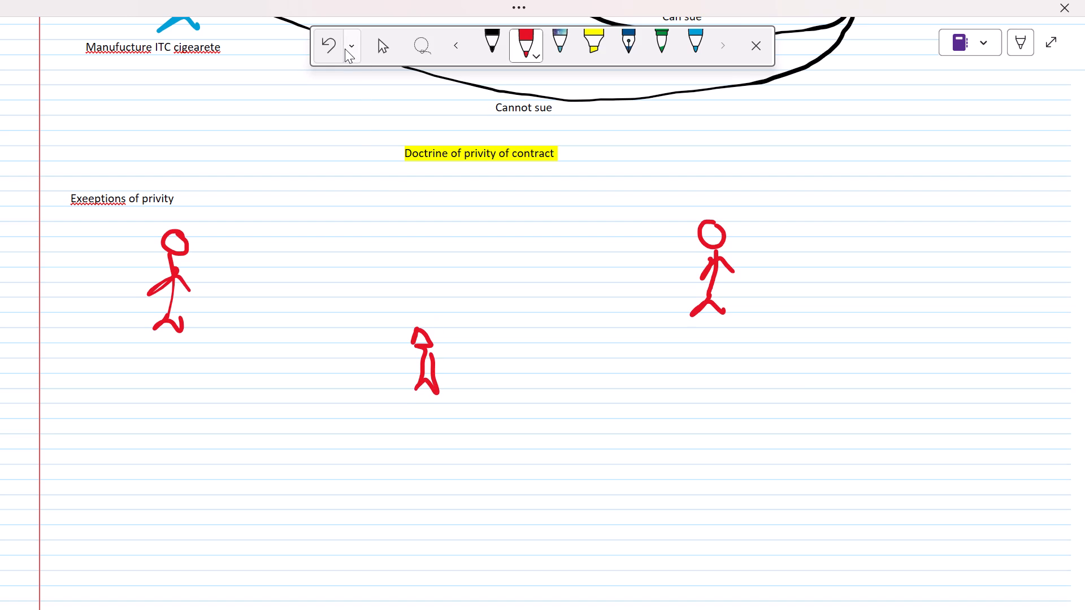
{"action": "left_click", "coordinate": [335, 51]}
Draw a small red stick figure with a triangular head between and slightly below the two larger figures.
{"action": "left_click", "coordinate": [436, 328]}
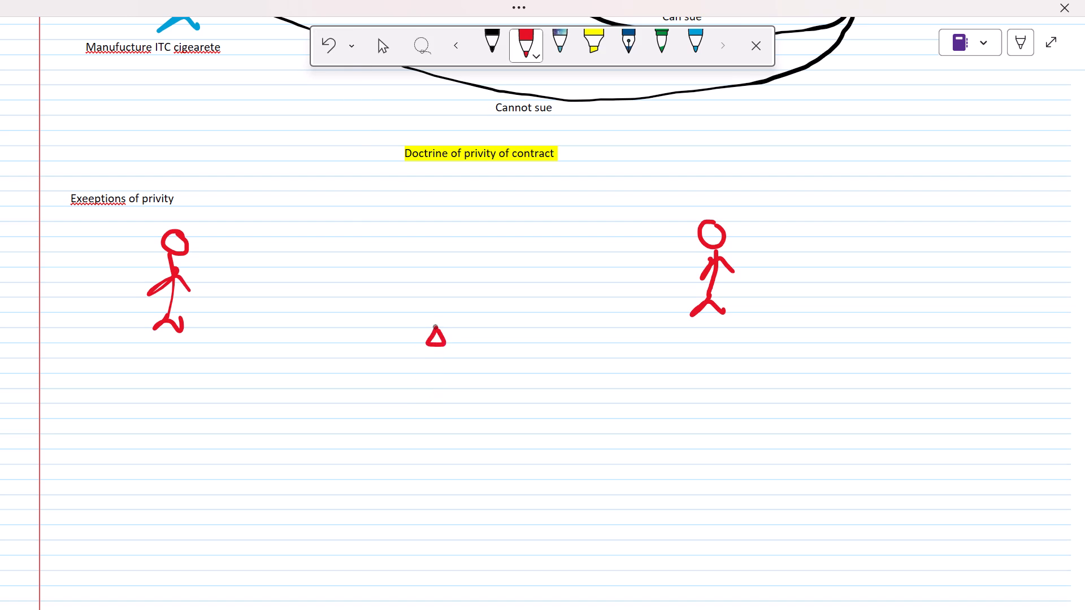
{"action": "left_click_drag", "start_coordinate": [434, 347], "coordinate": [427, 388]}
{"action": "left_click_drag", "start_coordinate": [427, 388], "coordinate": [439, 389]}
{"action": "left_click", "coordinate": [432, 353]}
Draw a straight blue arrow from the small triangular-headed figure up to the far round-headed figure.
{"action": "left_click", "coordinate": [689, 40]}
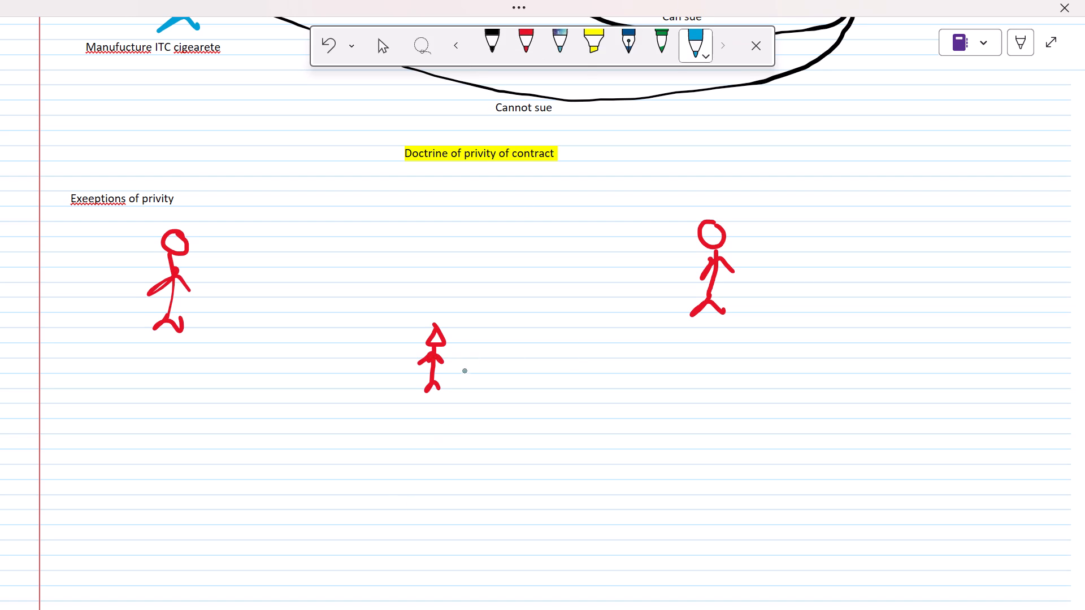
{"action": "left_click_drag", "start_coordinate": [467, 363], "coordinate": [659, 289]}
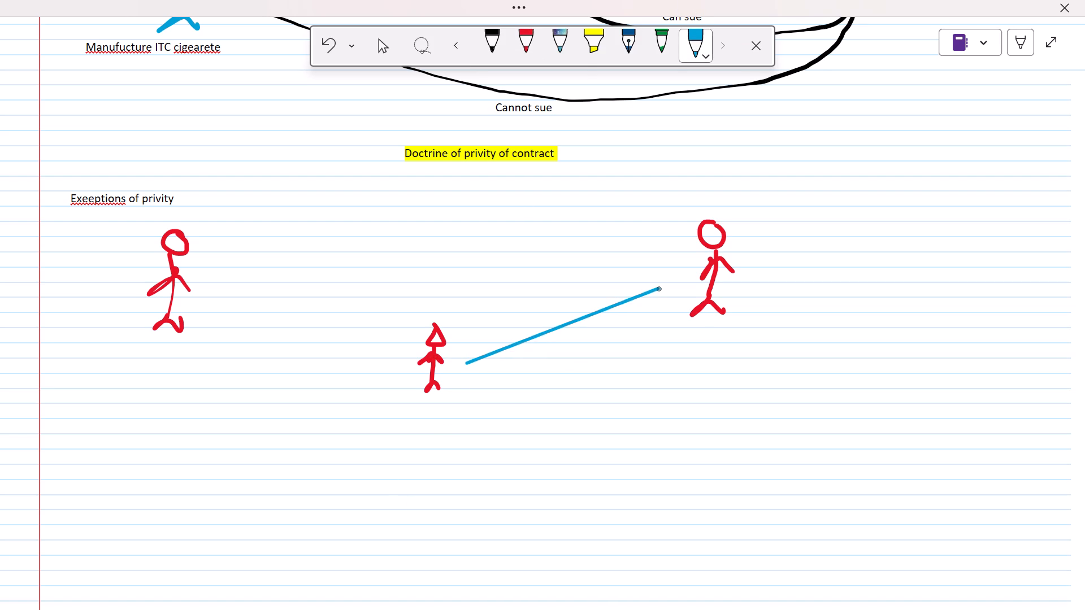
{"action": "left_click_drag", "start_coordinate": [659, 289], "coordinate": [673, 282]}
{"action": "left_click_drag", "start_coordinate": [659, 280], "coordinate": [671, 295]}
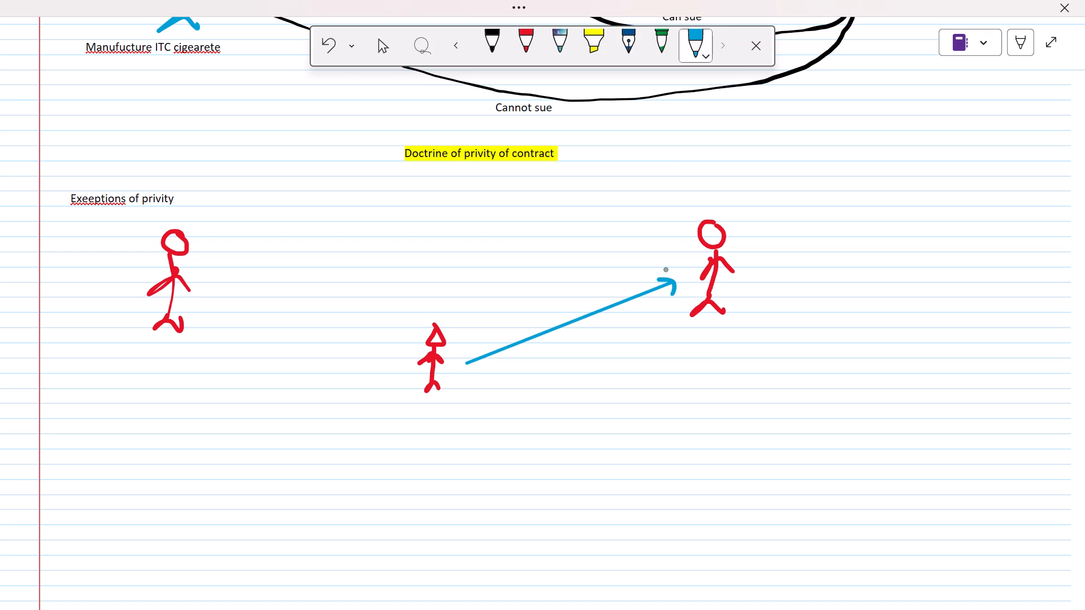
Draw a straight red double-headed arrow between the two large round-headed figures.
{"action": "left_click", "coordinate": [529, 49]}
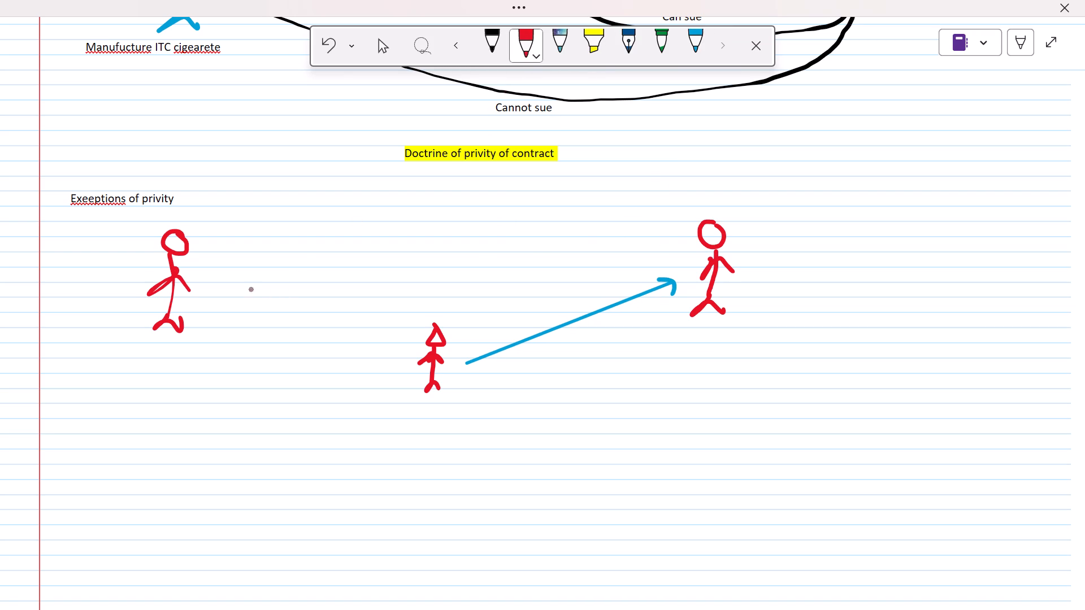
{"action": "left_click_drag", "start_coordinate": [229, 276], "coordinate": [482, 270]}
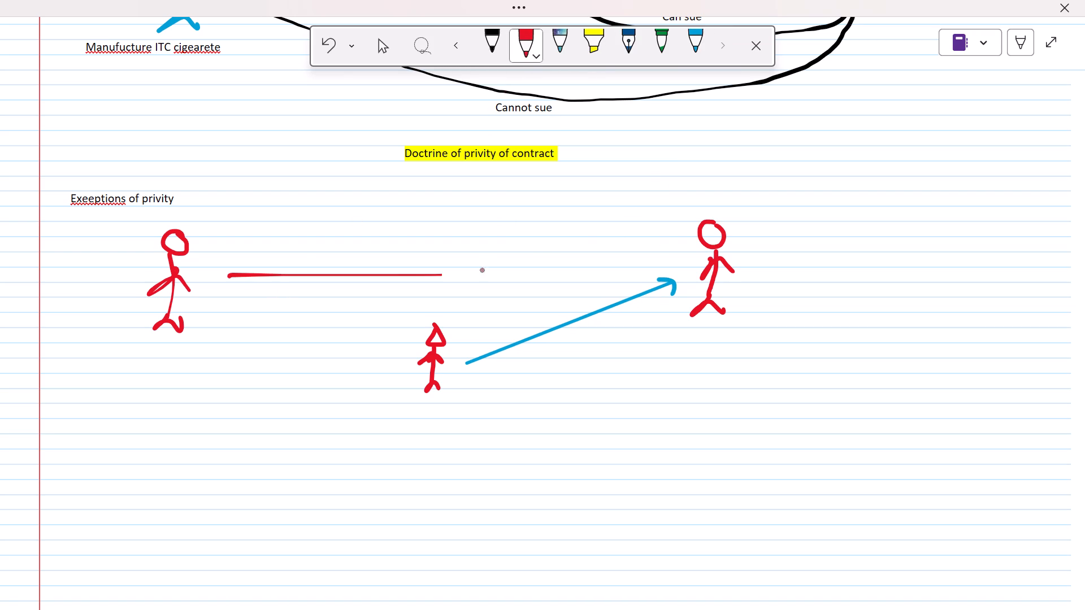
{"action": "left_click_drag", "start_coordinate": [482, 270], "coordinate": [675, 250]}
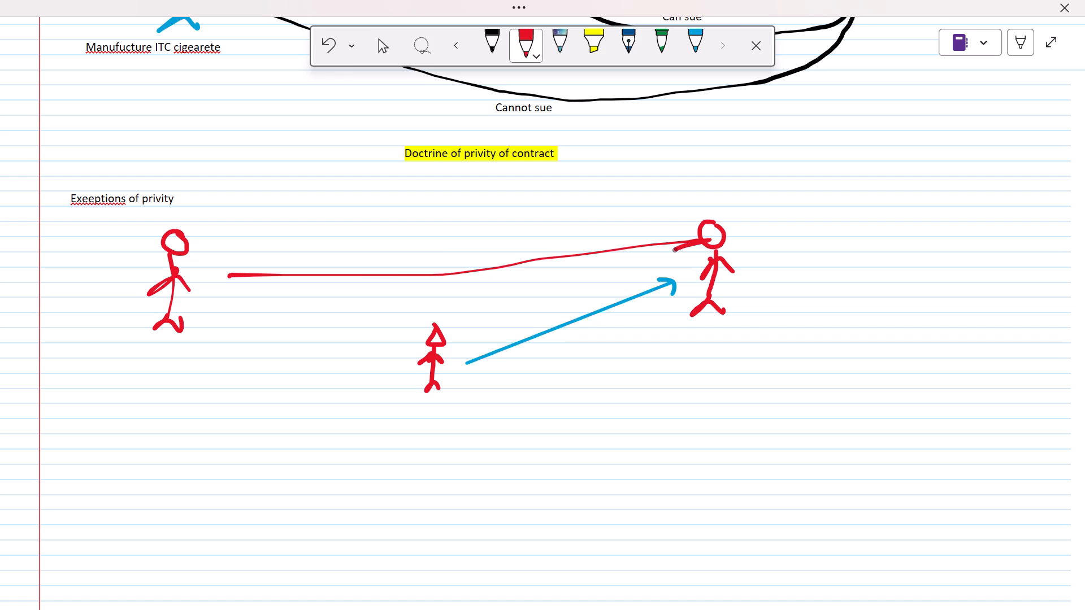
{"action": "left_click_drag", "start_coordinate": [675, 250], "coordinate": [650, 263]}
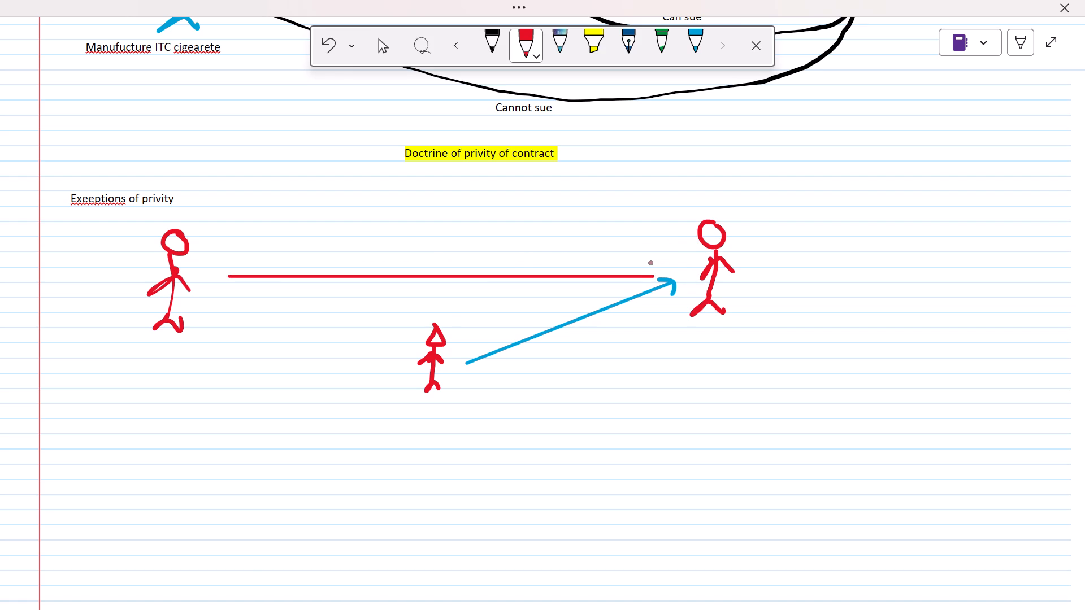
{"action": "left_click_drag", "start_coordinate": [650, 263], "coordinate": [646, 254]}
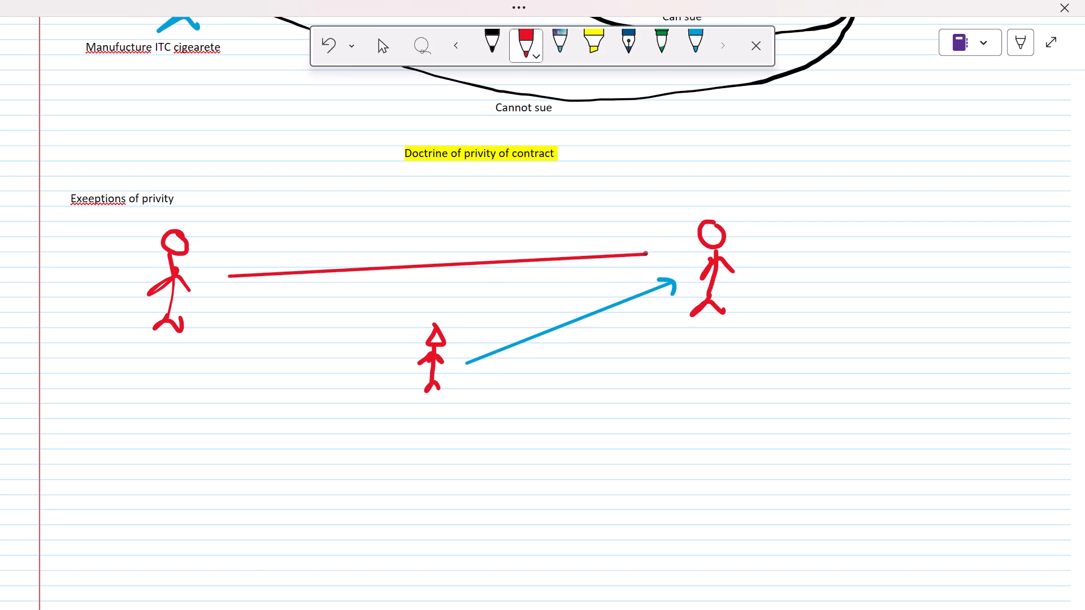
{"action": "left_click_drag", "start_coordinate": [638, 244], "coordinate": [648, 263]}
{"action": "left_click_drag", "start_coordinate": [229, 269], "coordinate": [244, 284]}
Label the two large round-headed figures under the privity exceptions heading as Party 1 and Party 2.
{"action": "left_click", "coordinate": [386, 56]}
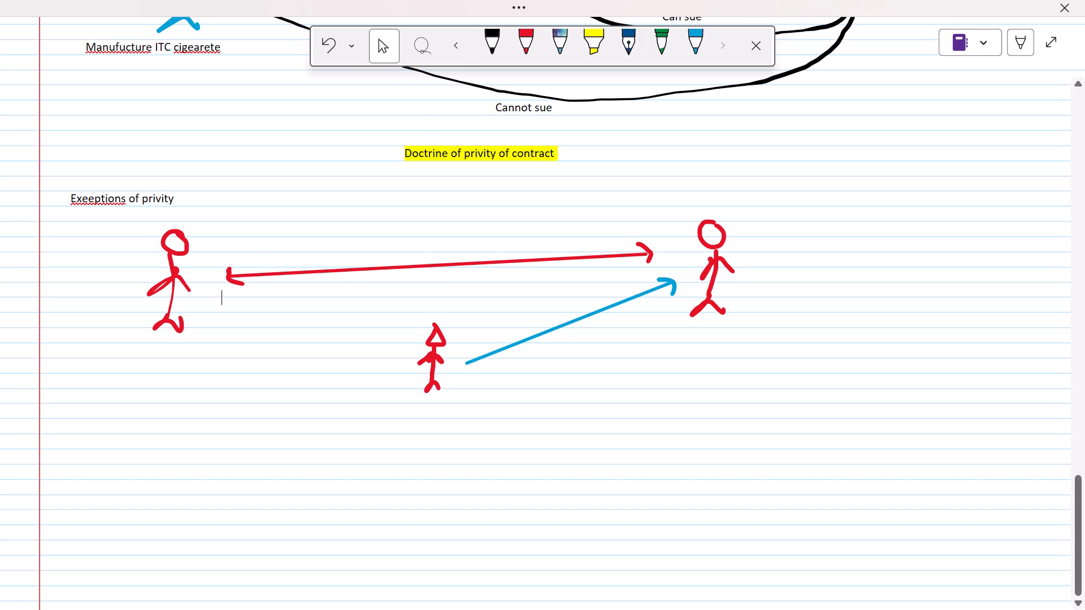
{"action": "left_click", "coordinate": [112, 356]}
{"action": "type", "text": "ps"}
{"action": "key", "text": "BackSpace"}
{"action": "type", "text": "arty"}
{"action": "key", "text": "space"}
{"action": "key", "text": "1"}
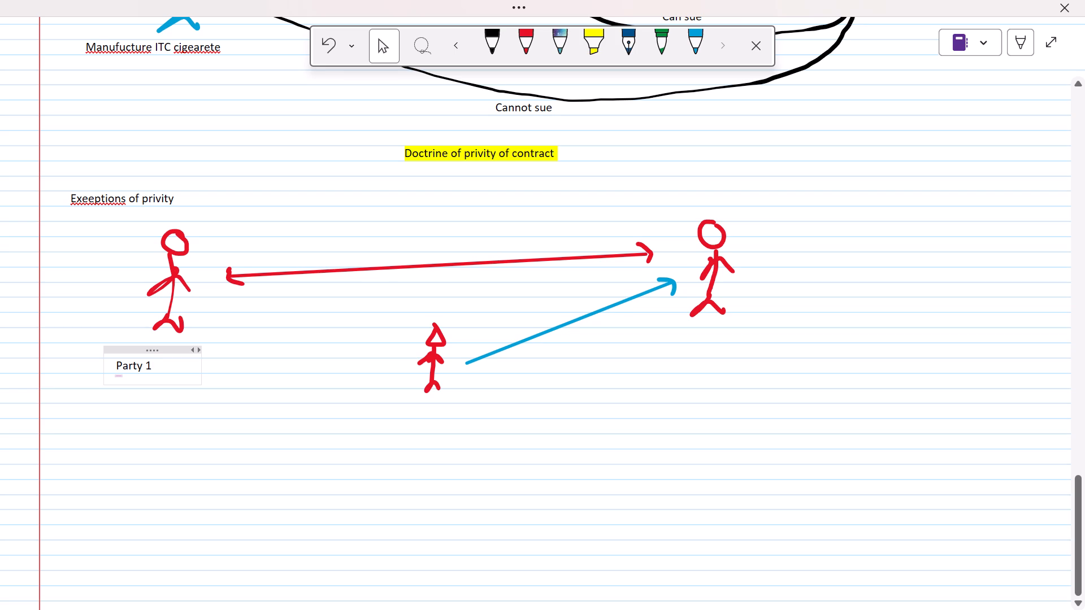
{"action": "left_click", "coordinate": [717, 335]}
{"action": "type", "text": "party 2"}
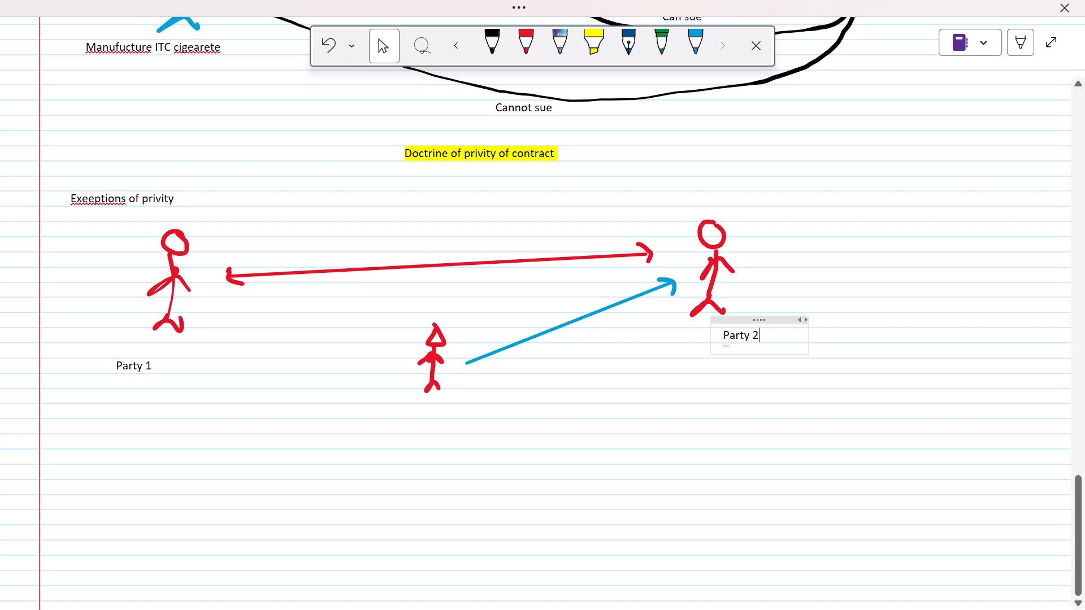
Add the label Beneficiary below the small triangular-headed figure.
{"action": "left_click", "coordinate": [397, 414]}
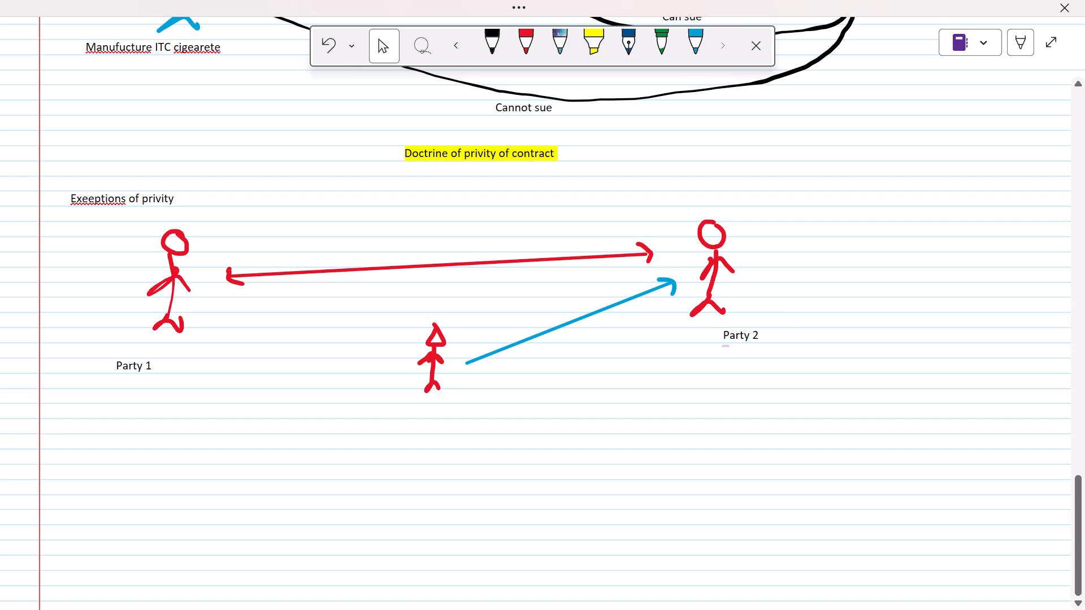
{"action": "type", "text": "bene"}
{"action": "key", "text": "f"}
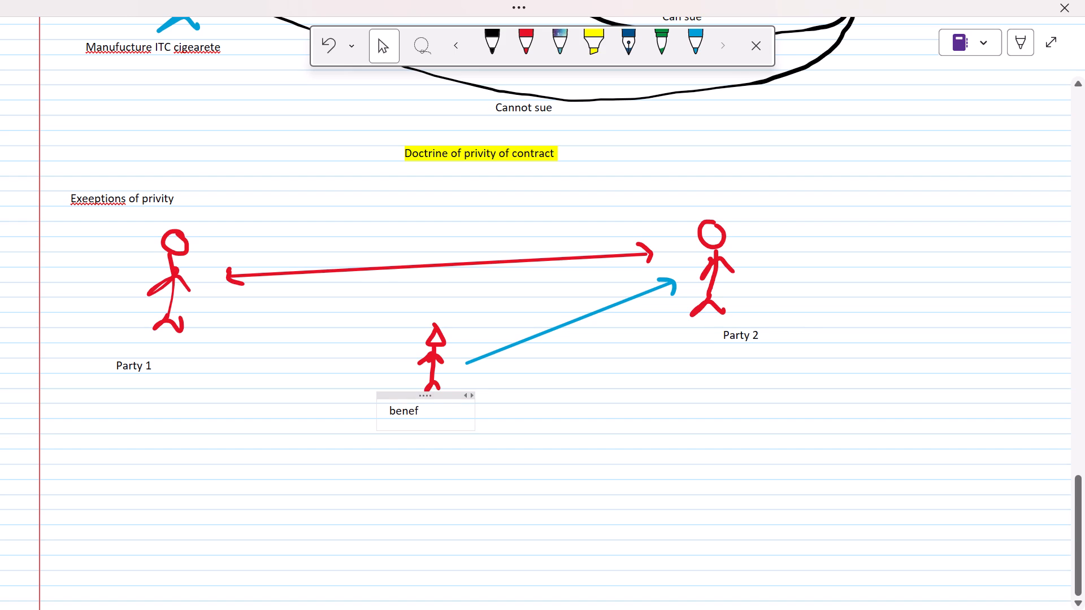
{"action": "type", "text": "iciary"}
{"action": "key", "text": "space"}
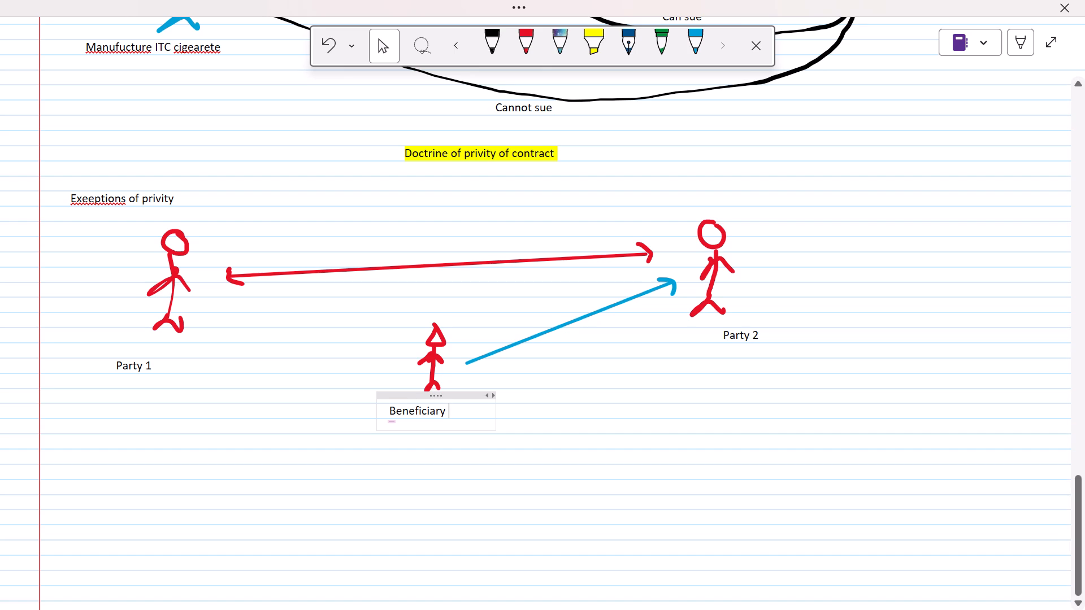
Add a Q3 text label on the blank lines below the privity exceptions diagram.
{"action": "scroll", "coordinate": [390, 473], "scroll_direction": "down", "scroll_amount": 4}
{"action": "scroll", "coordinate": [374, 444], "scroll_direction": "up", "scroll_amount": 1}
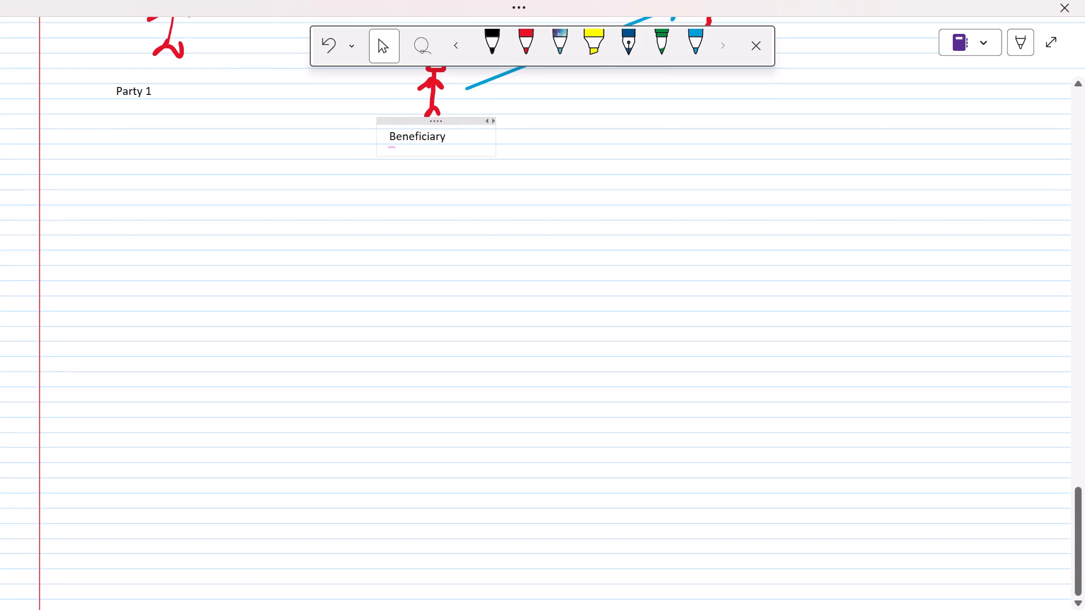
{"action": "left_click", "coordinate": [89, 193]}
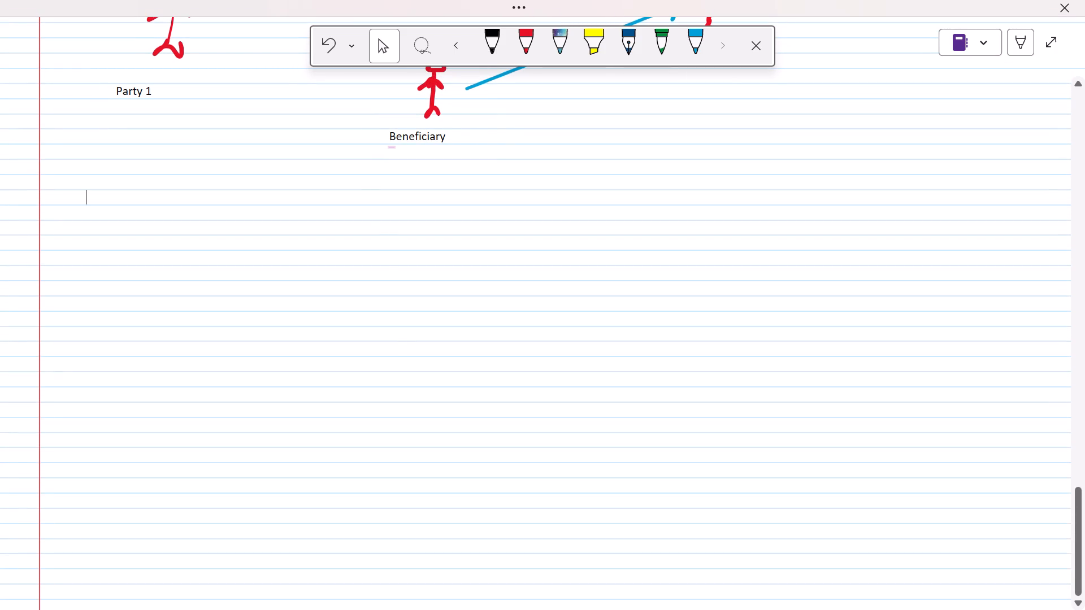
{"action": "key", "text": "q"}
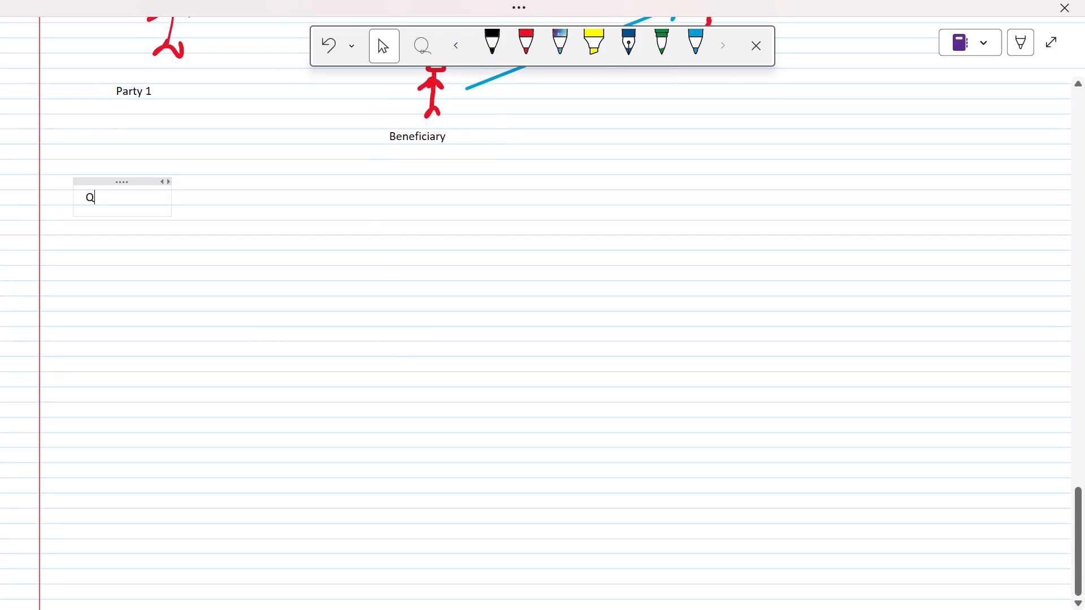
{"action": "key", "text": "3"}
{"action": "left_click", "coordinate": [100, 256]}
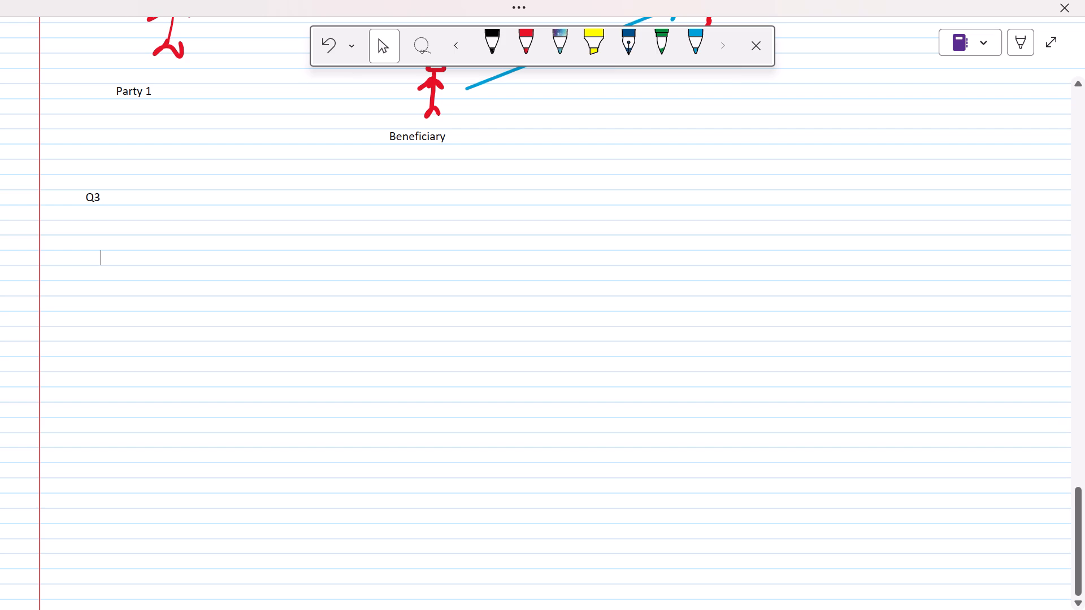
Exit the full-page view, minimise the notes window and open the Kuro app from the desktop.
{"action": "left_click", "coordinate": [1048, 42]}
{"action": "left_click", "coordinate": [994, 21]}
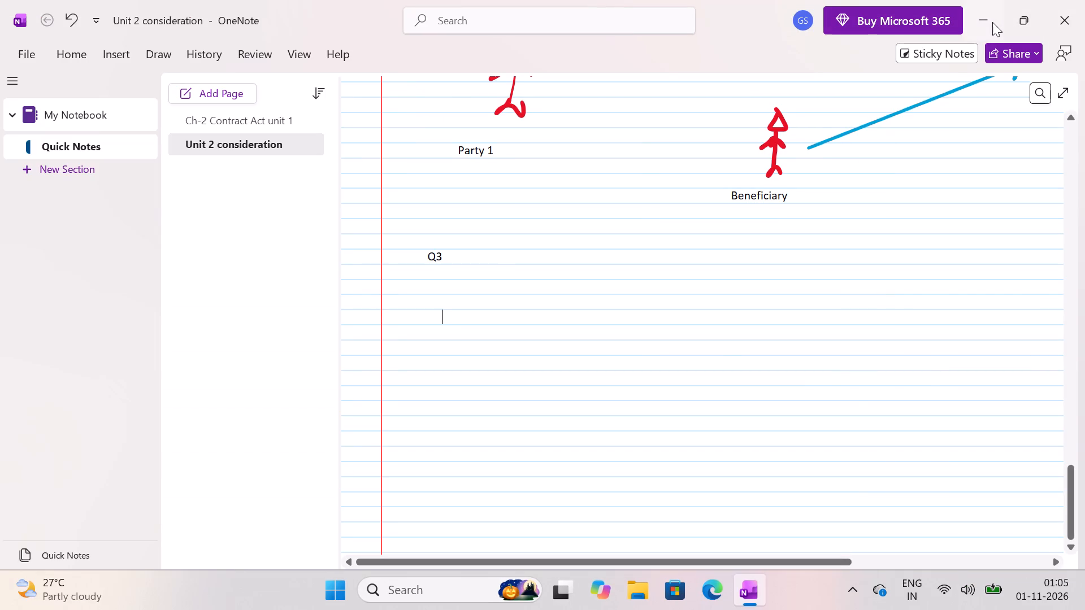
{"action": "double_click", "coordinate": [89, 90]}
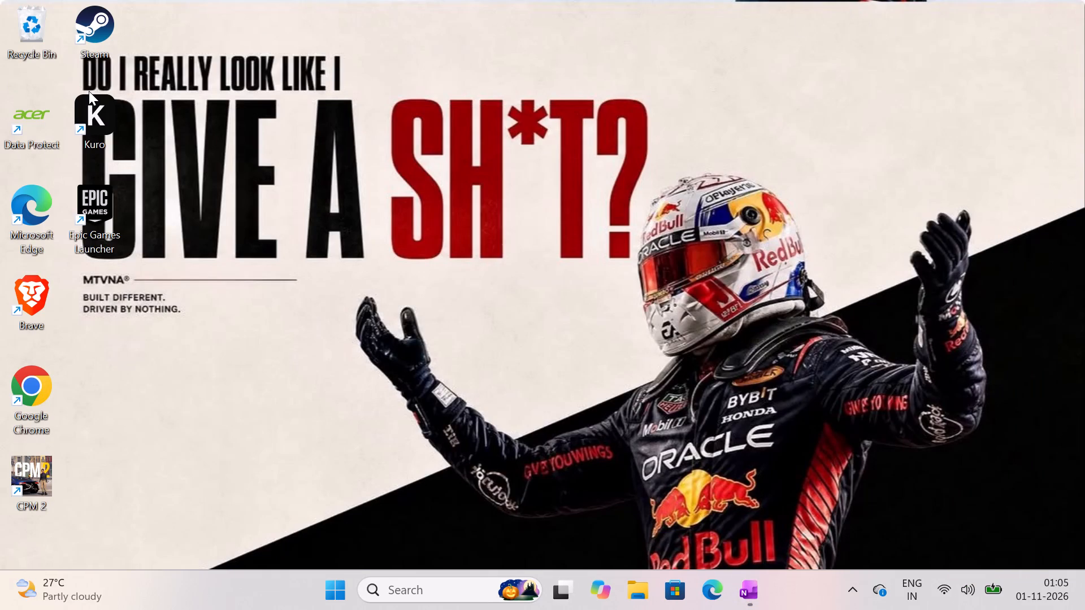
{"action": "double_click", "coordinate": [90, 99]}
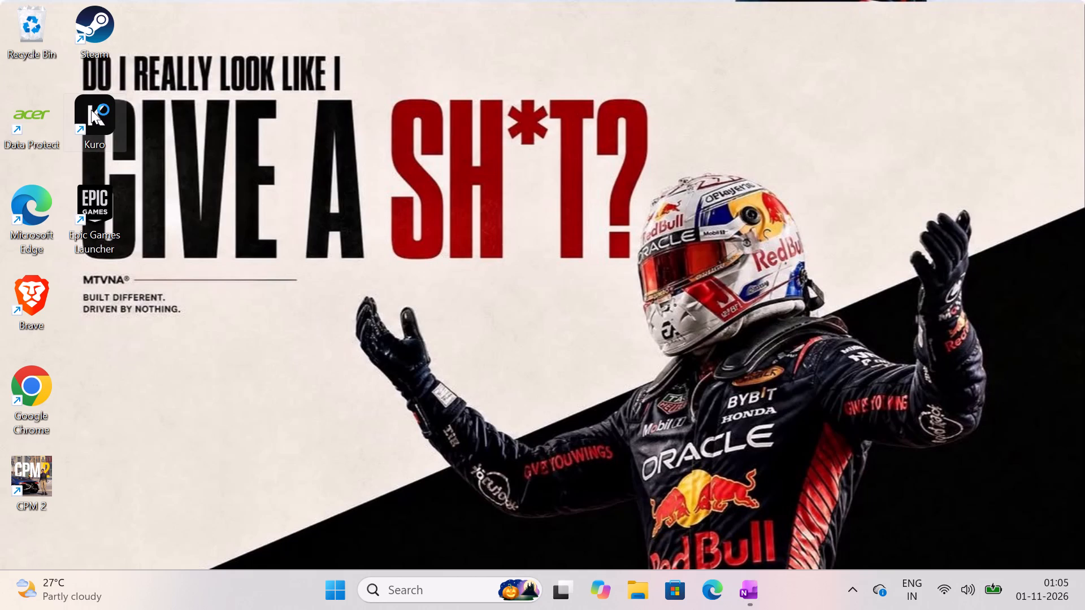